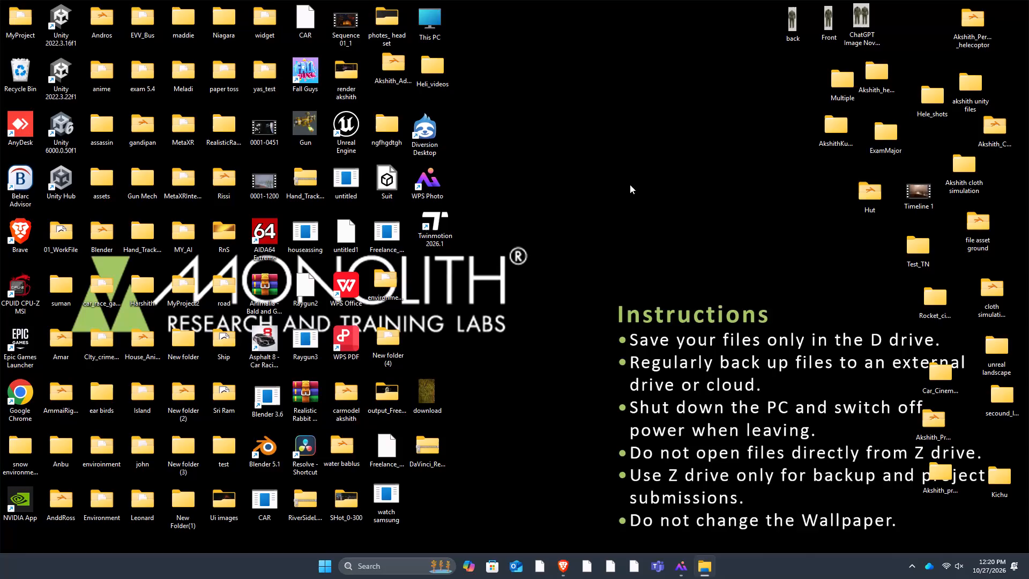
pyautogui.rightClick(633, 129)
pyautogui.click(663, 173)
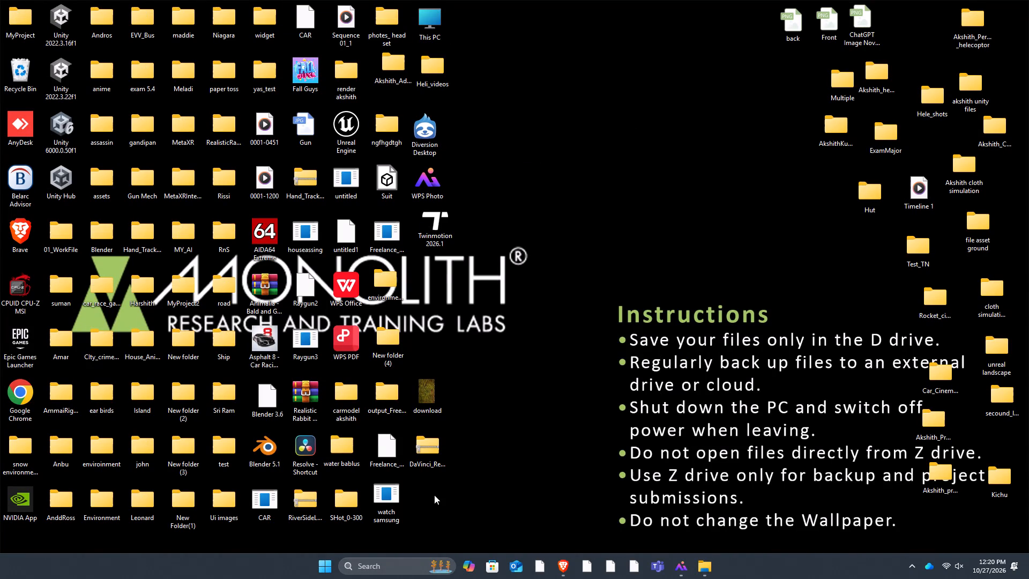
# Launch DaVinci Resolve from its desktop shortcut.
pyautogui.doubleClick(303, 444)
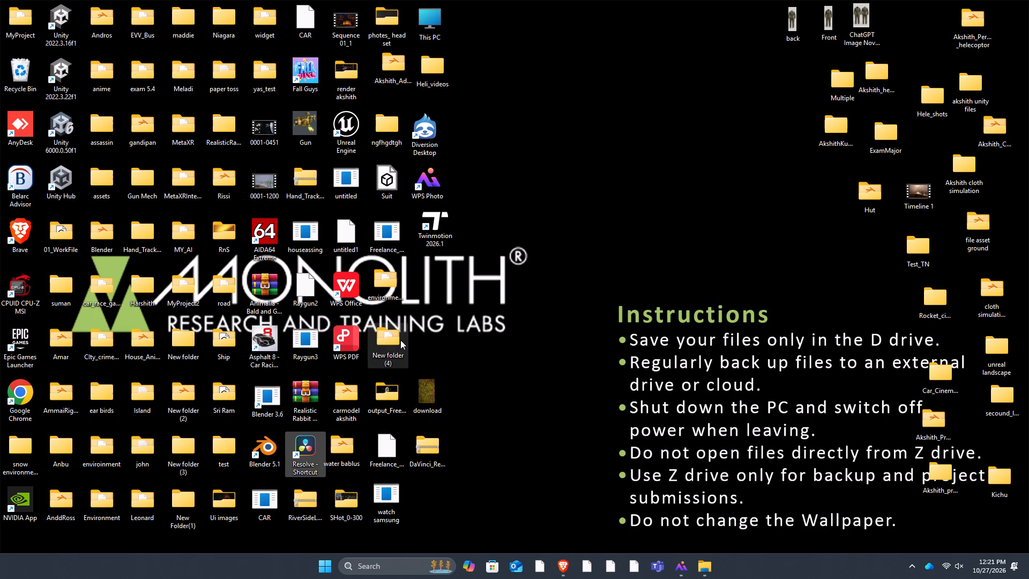
pyautogui.doubleClick(314, 443)
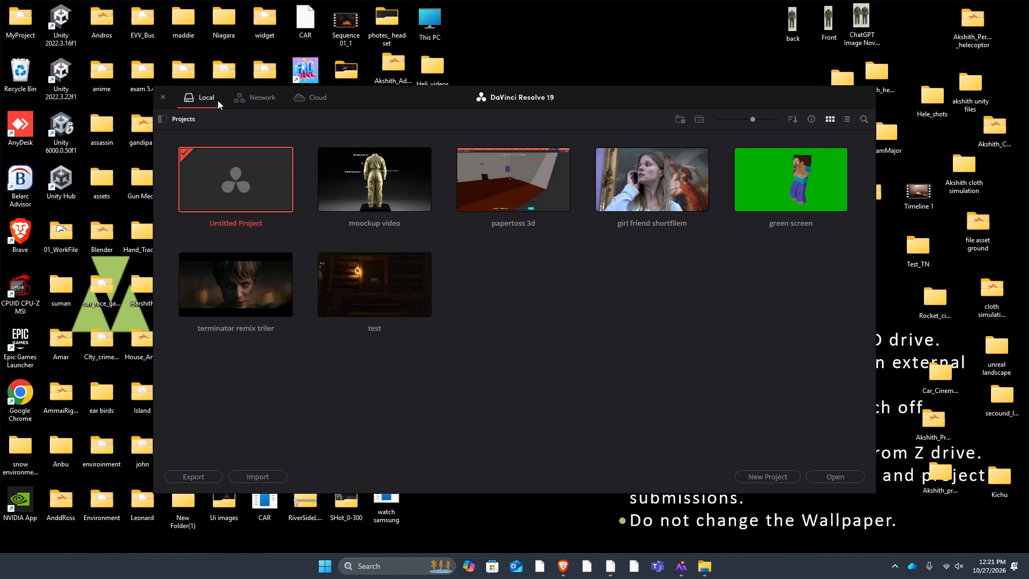
# Create a new local project named bmwtransitionn and skip the offered software update.
pyautogui.click(183, 118)
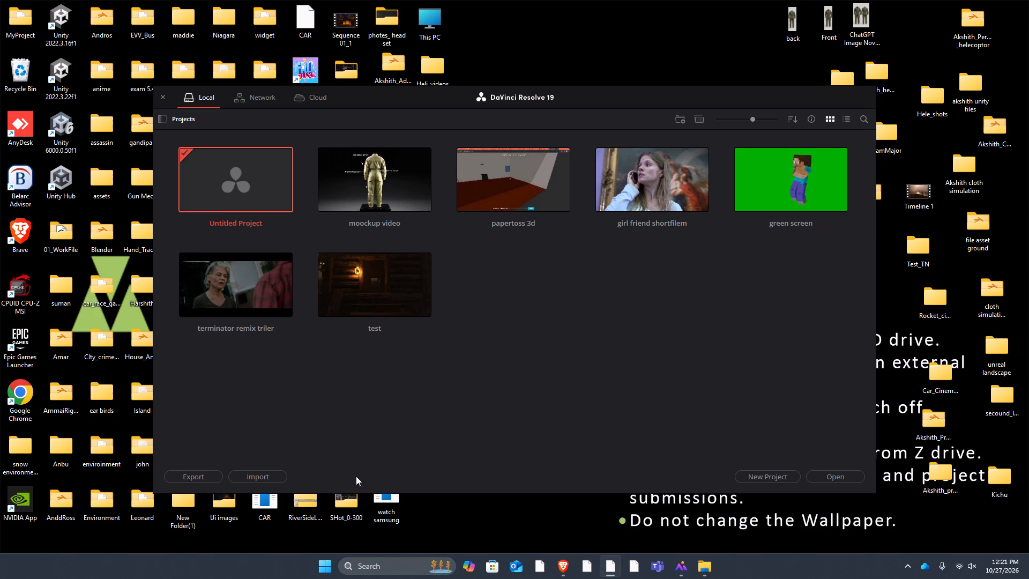
pyautogui.click(780, 475)
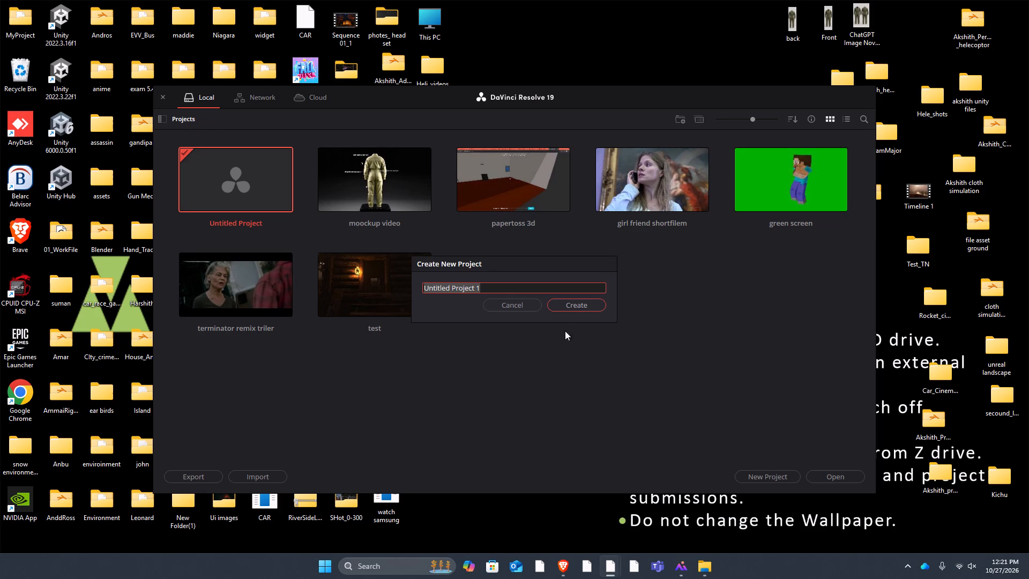
pyautogui.write('bmw')
pyautogui.write('tra')
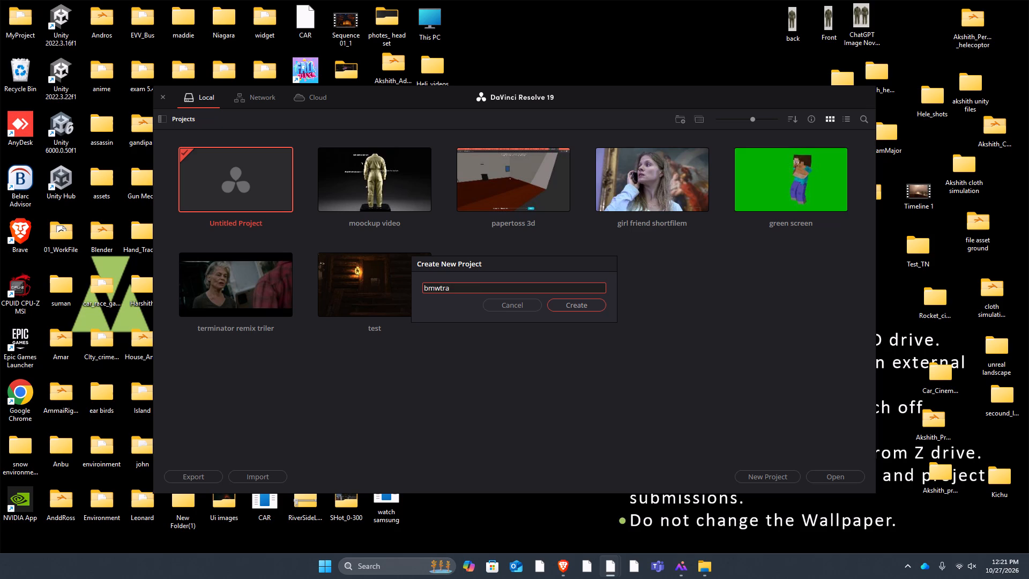
pyautogui.write('nsisition')
pyautogui.press('BackSpace')
pyautogui.press('BackSpace')
pyautogui.press('BackSpace')
pyautogui.press('BackSpace')
pyautogui.press('BackSpace')
pyautogui.press('BackSpace')
pyautogui.write('tionb')
pyautogui.press('BackSpace')
pyautogui.press('n')
pyautogui.press('Return')
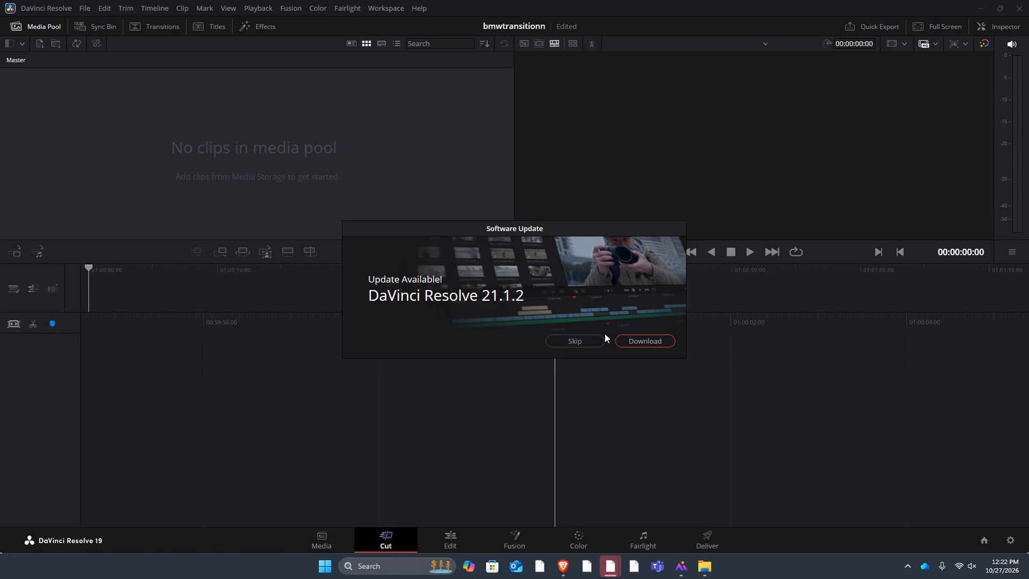
pyautogui.click(586, 339)
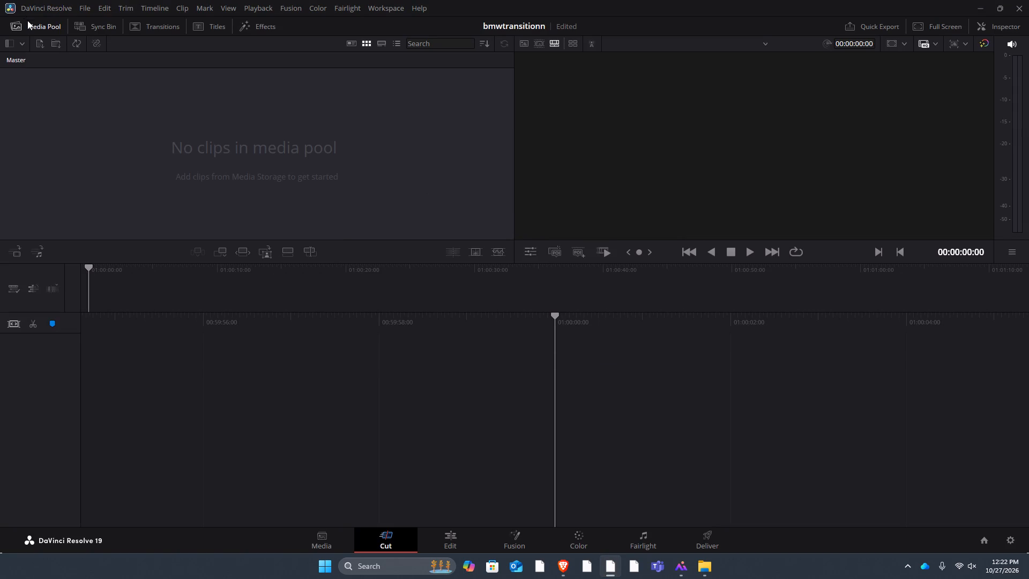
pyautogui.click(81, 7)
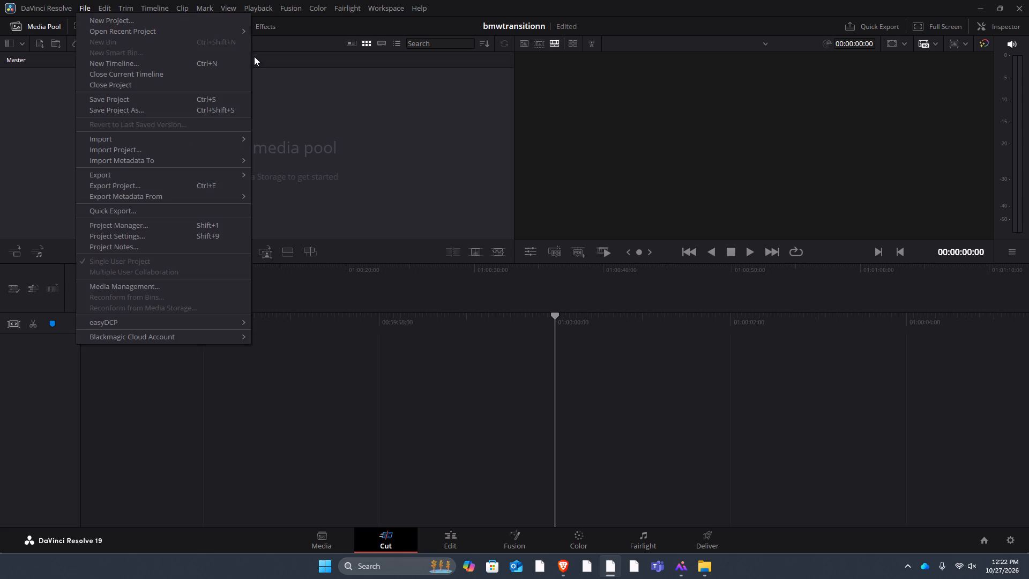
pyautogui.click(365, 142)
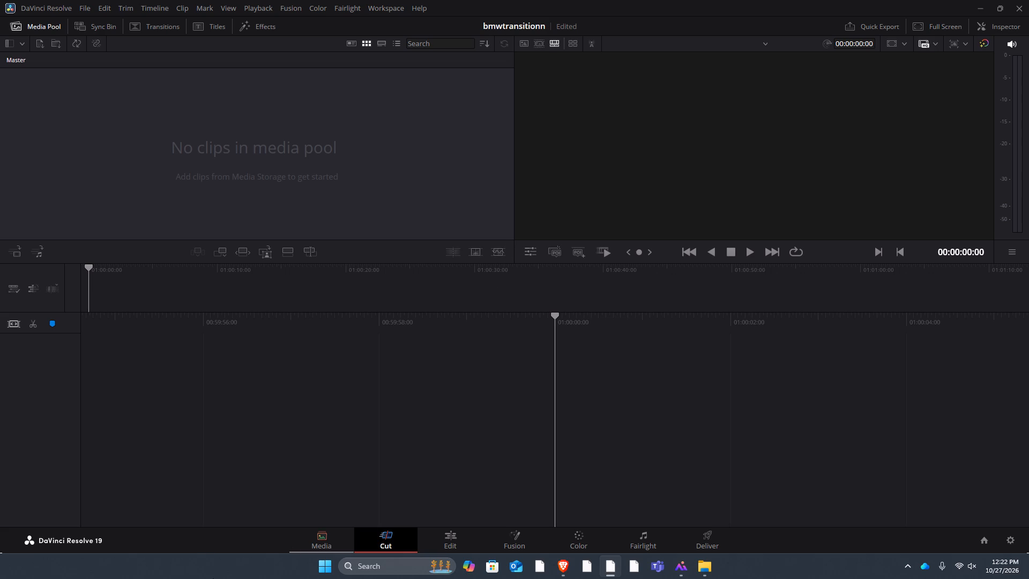
# Switch to the project's Media page.
pyautogui.click(312, 540)
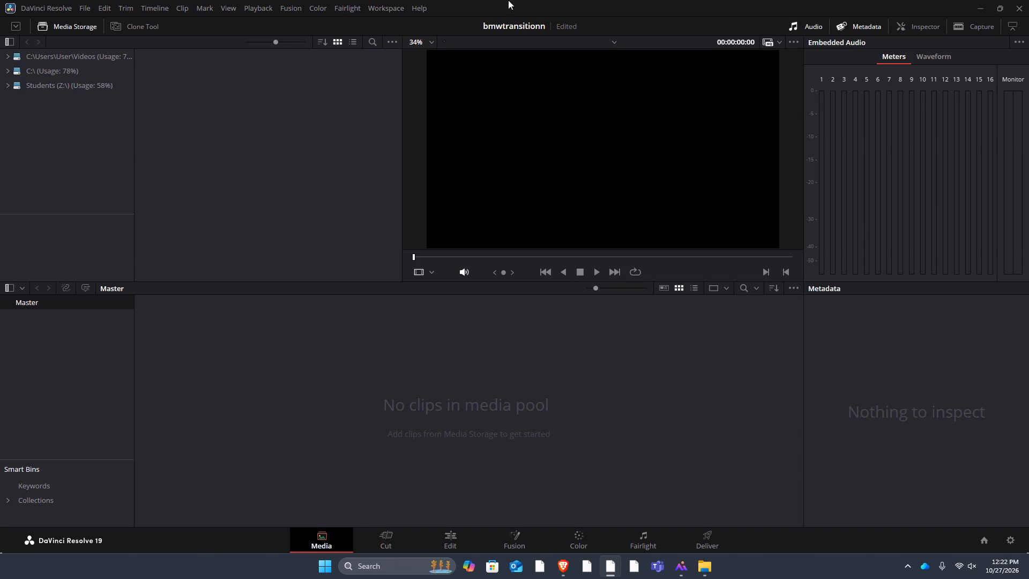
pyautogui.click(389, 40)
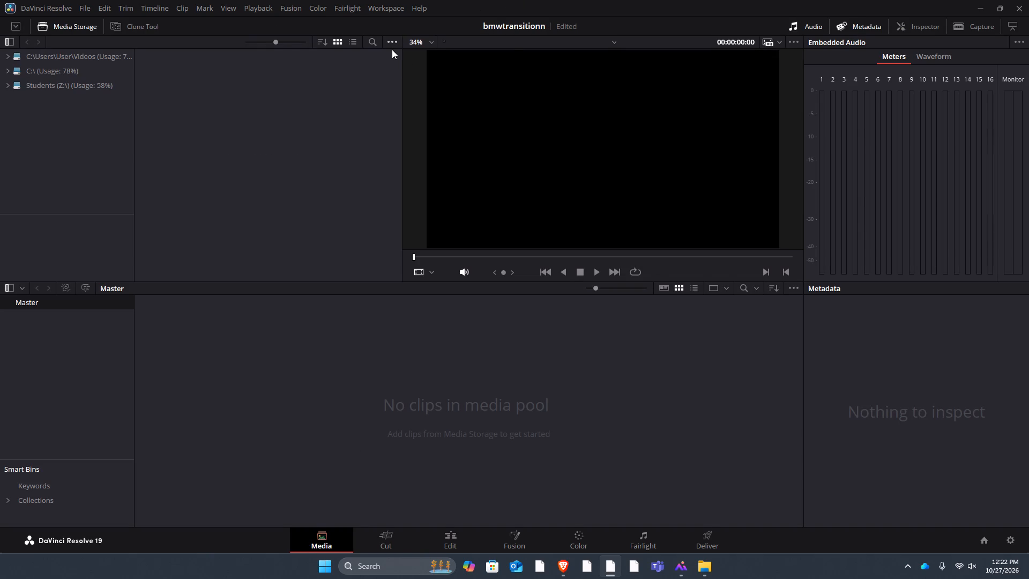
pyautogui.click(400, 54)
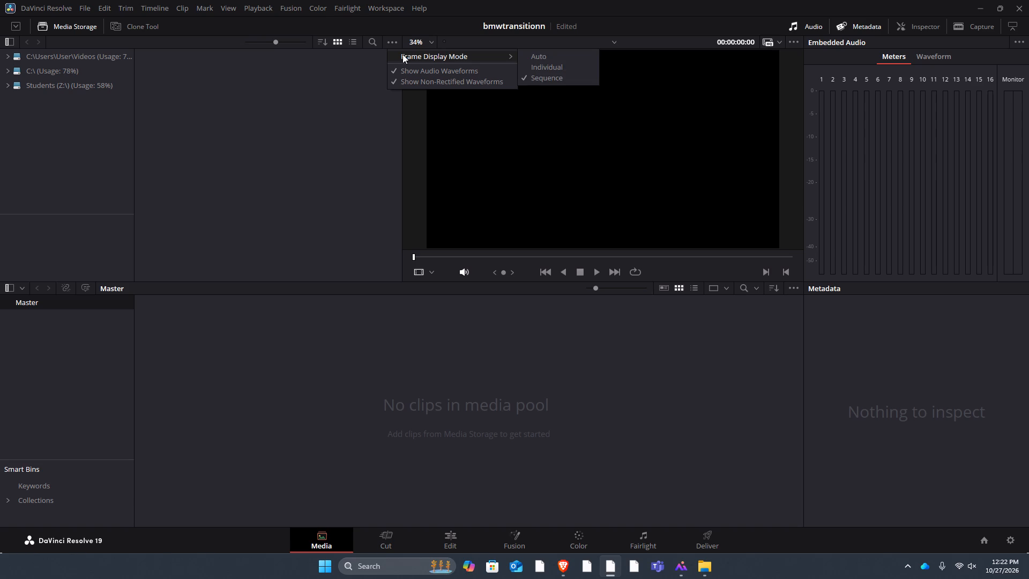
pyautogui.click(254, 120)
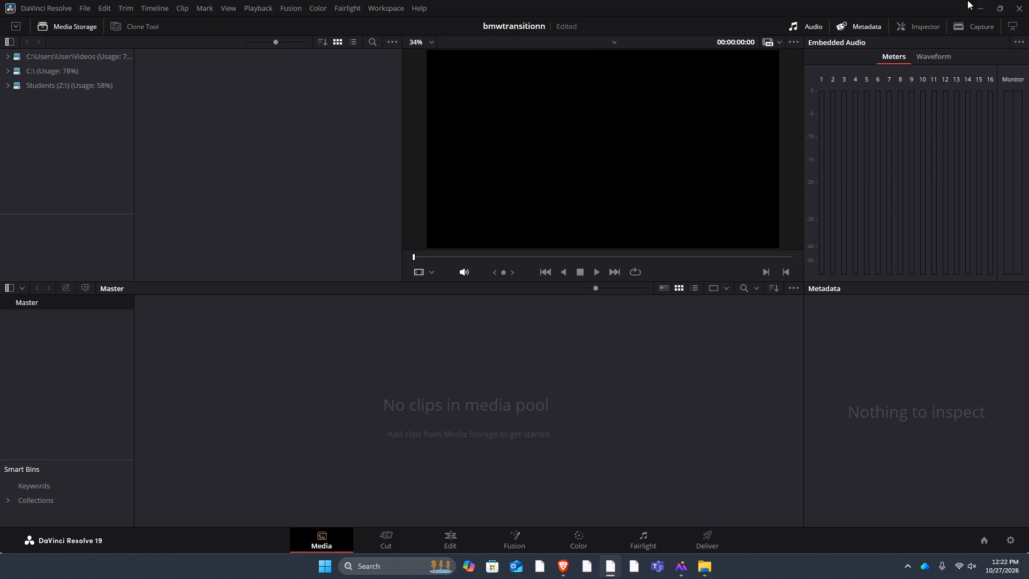
# Switch to File Explorer and examine the rendered frames in the tmp folder on Local Disk (C:).
pyautogui.click(983, 0)
pyautogui.click(708, 569)
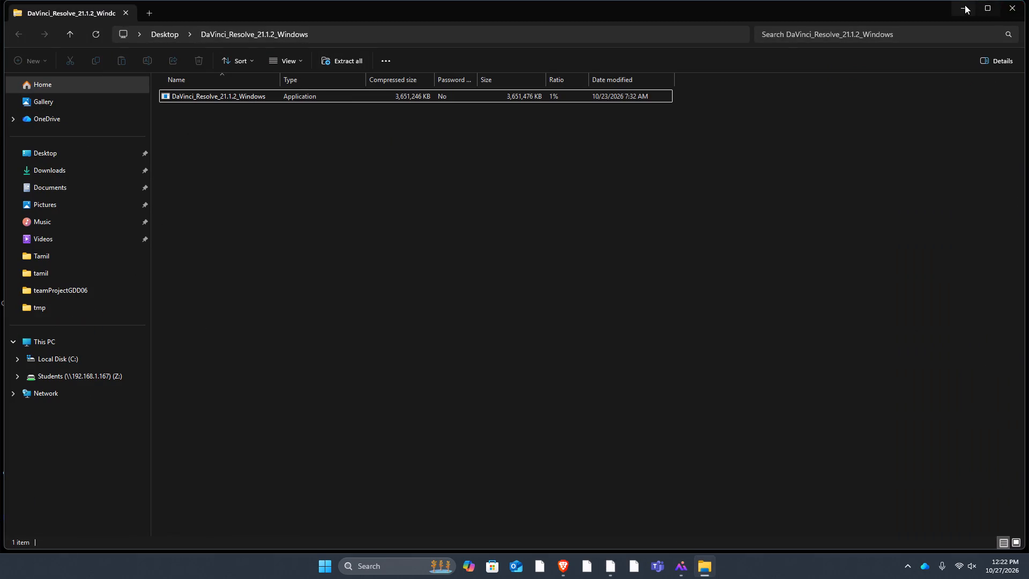
pyautogui.click(963, 5)
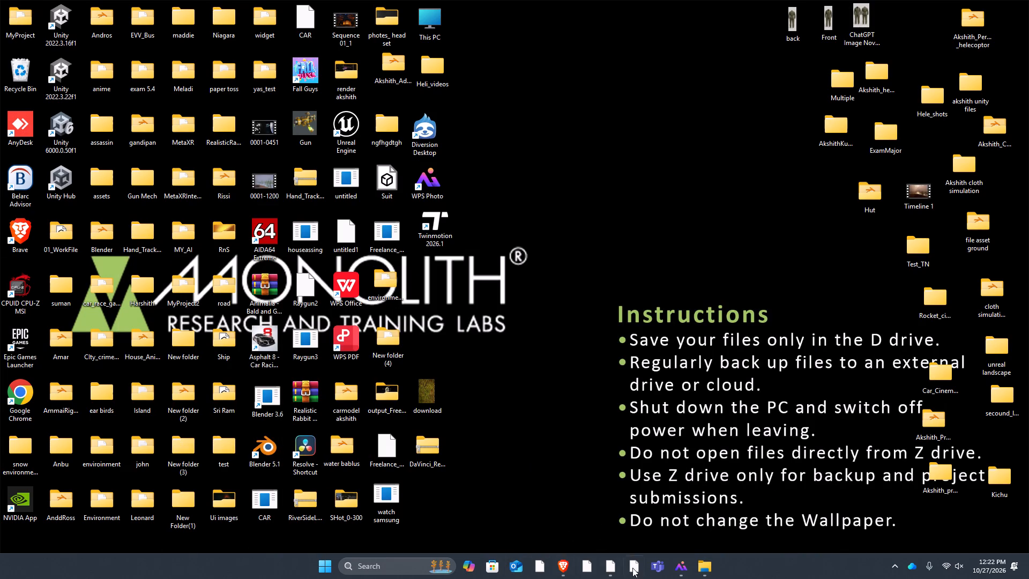
pyautogui.click(714, 565)
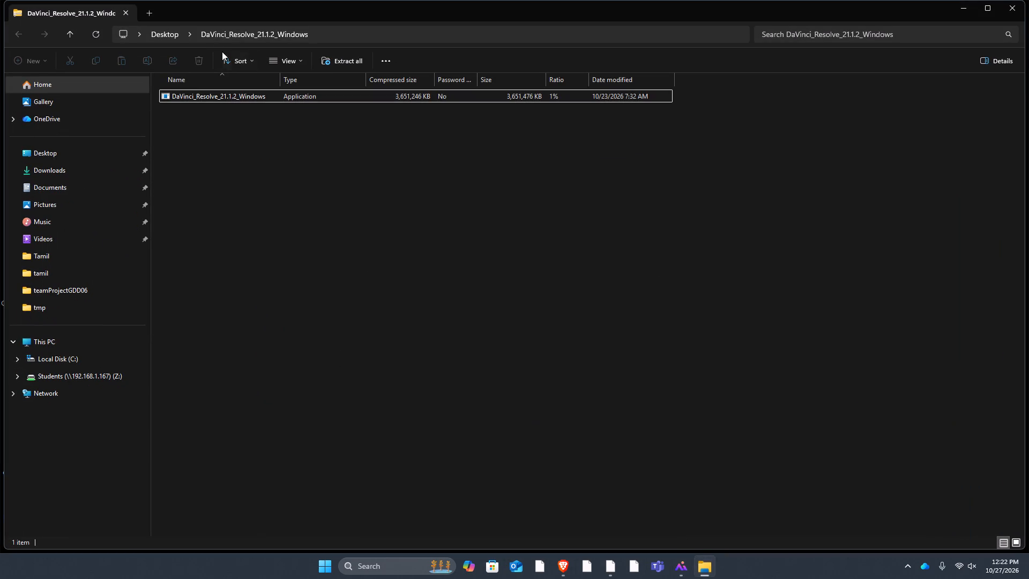
pyautogui.click(96, 363)
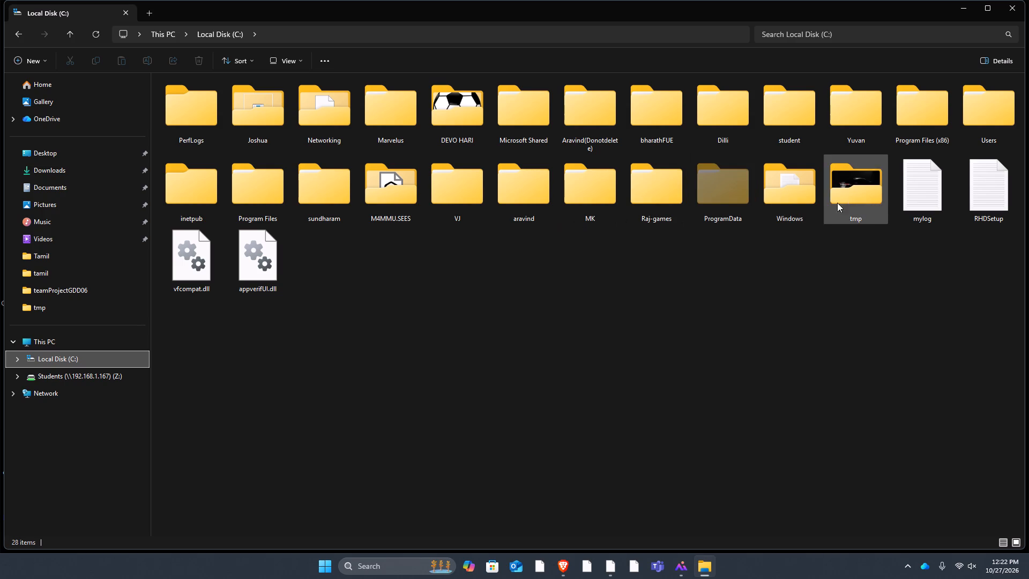
pyautogui.doubleClick(862, 179)
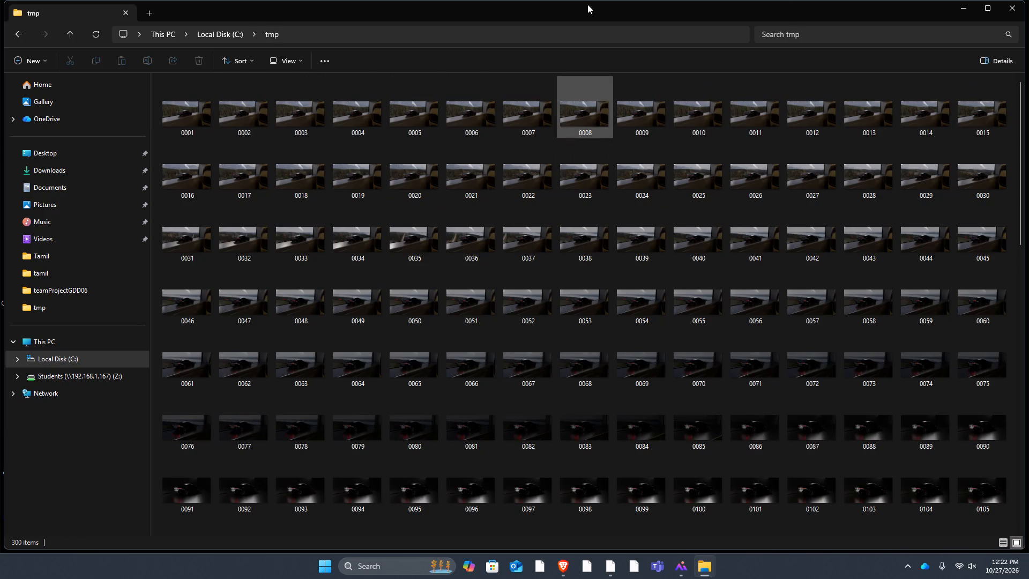
# Bring the tmp folder from Local Disk (C:) into DaVinci Resolve's media storage browser.
pyautogui.click(218, 33)
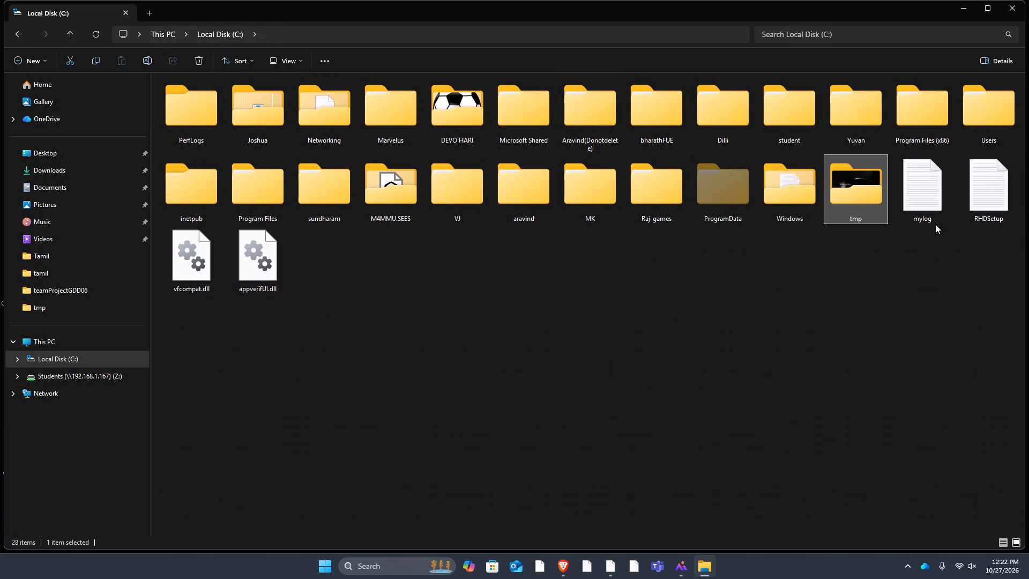
pyautogui.moveTo(849, 183); pyautogui.dragTo(849, 285)
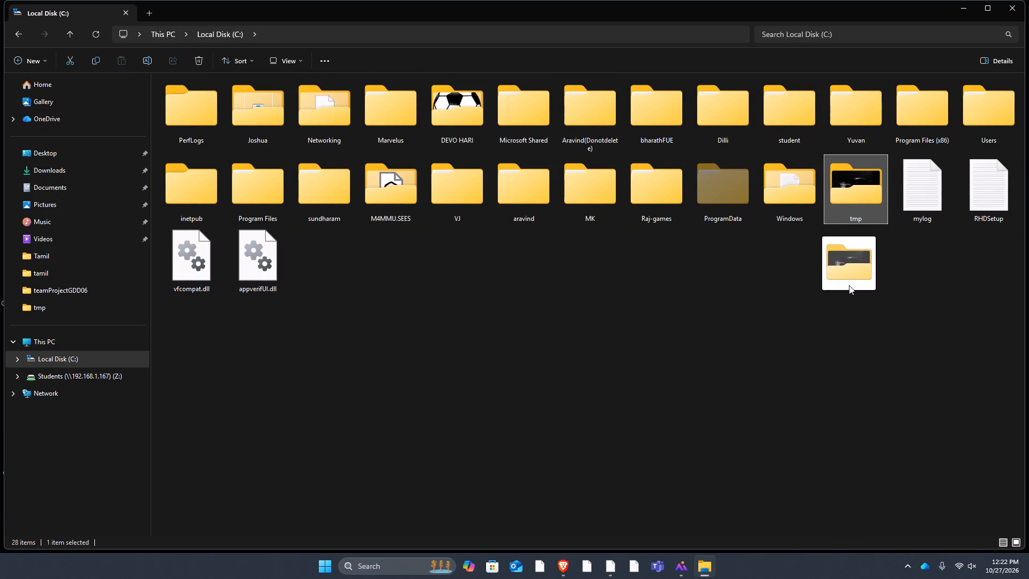
pyautogui.moveTo(849, 285); pyautogui.dragTo(718, 435)
pyautogui.hotkey('alt', 'Tab')
pyautogui.hotkey('alt', 'Tab')
pyautogui.hotkey('alt', 'Tab')
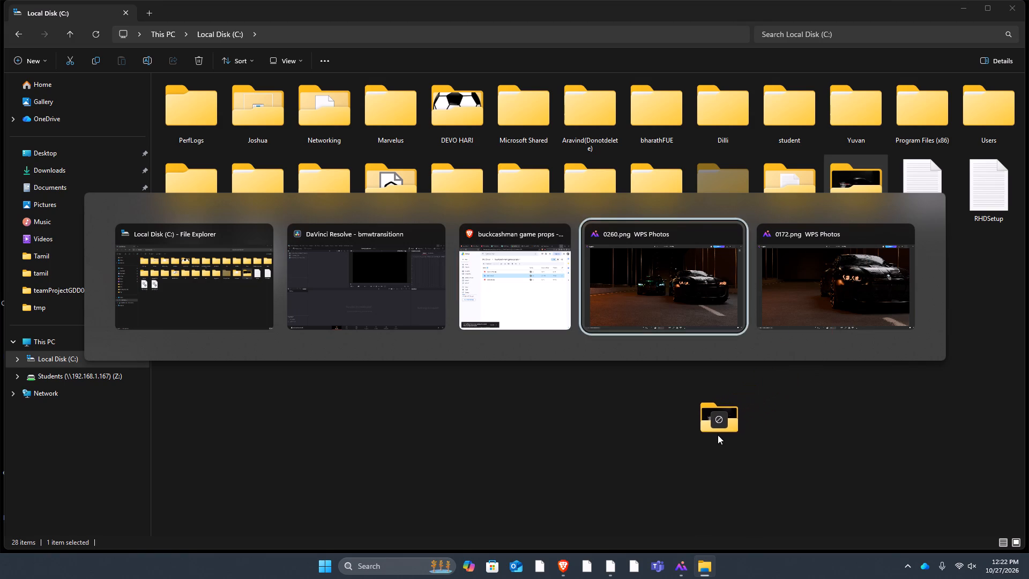
pyautogui.moveTo(718, 435); pyautogui.dragTo(439, 146)
pyautogui.hotkey('alt', 'Tab')
pyautogui.hotkey('alt', 'Tab')
pyautogui.hotkey('alt', 'Tab')
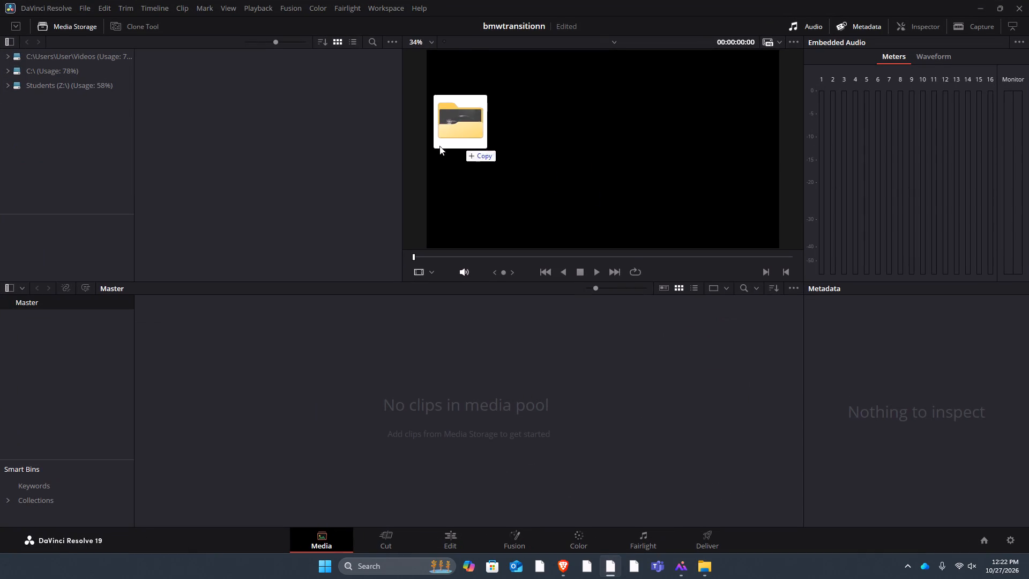
pyautogui.moveTo(439, 146); pyautogui.dragTo(173, 129)
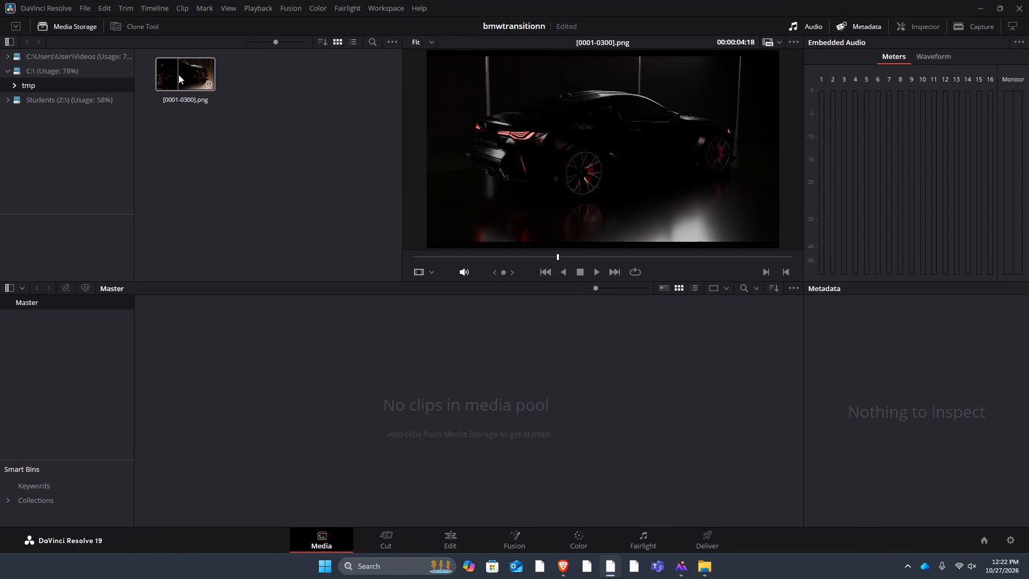
# Add the [0001-0300].png image sequence from media storage to the Master bin of the media pool.
pyautogui.moveTo(178, 75); pyautogui.dragTo(162, 368)
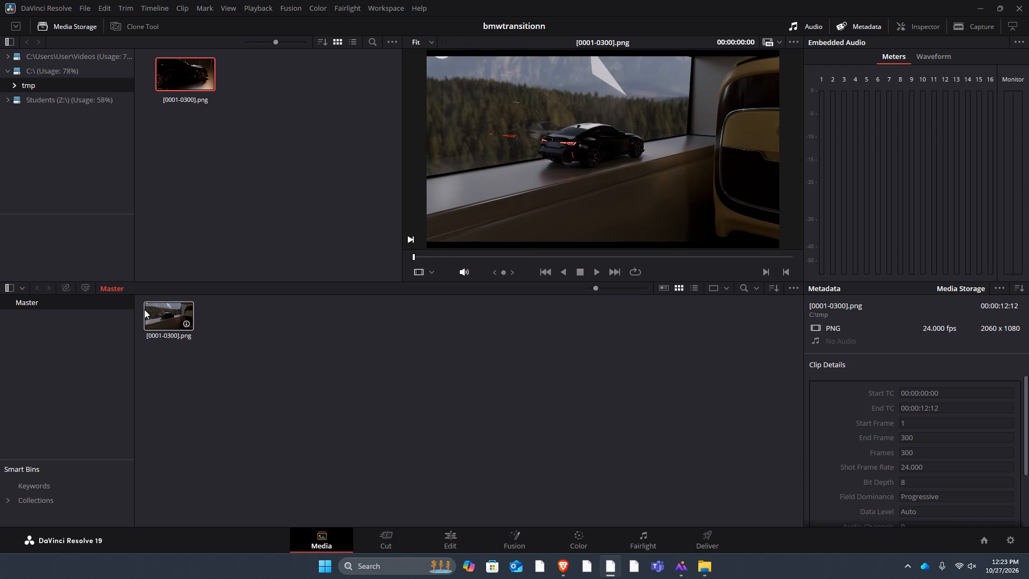
# Play the [0001-0300].png clip from its start in the viewer and replay its earlier parts to review the footage.
pyautogui.click(146, 310)
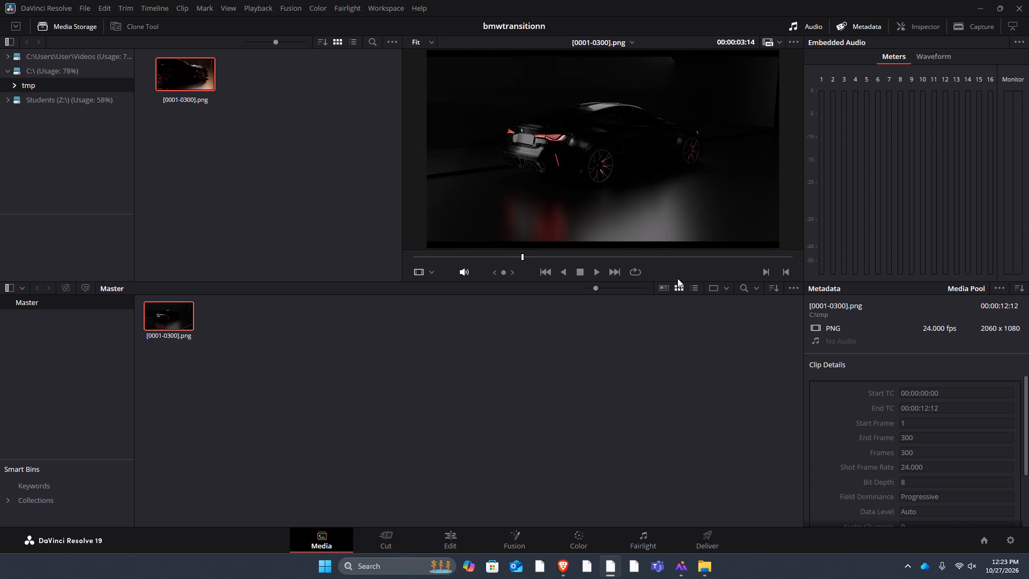
pyautogui.moveTo(453, 260); pyautogui.dragTo(396, 260)
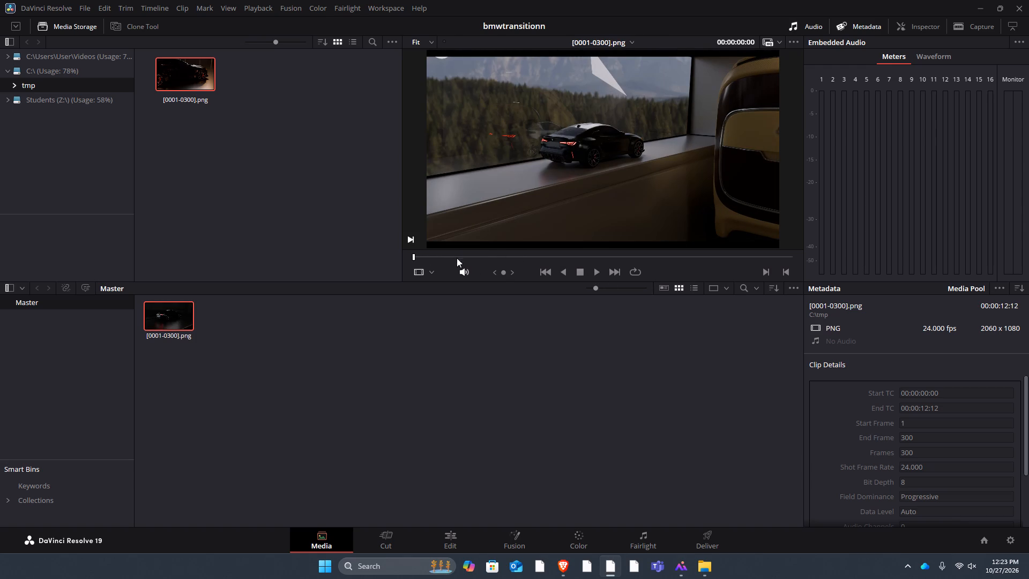
pyautogui.press('space')
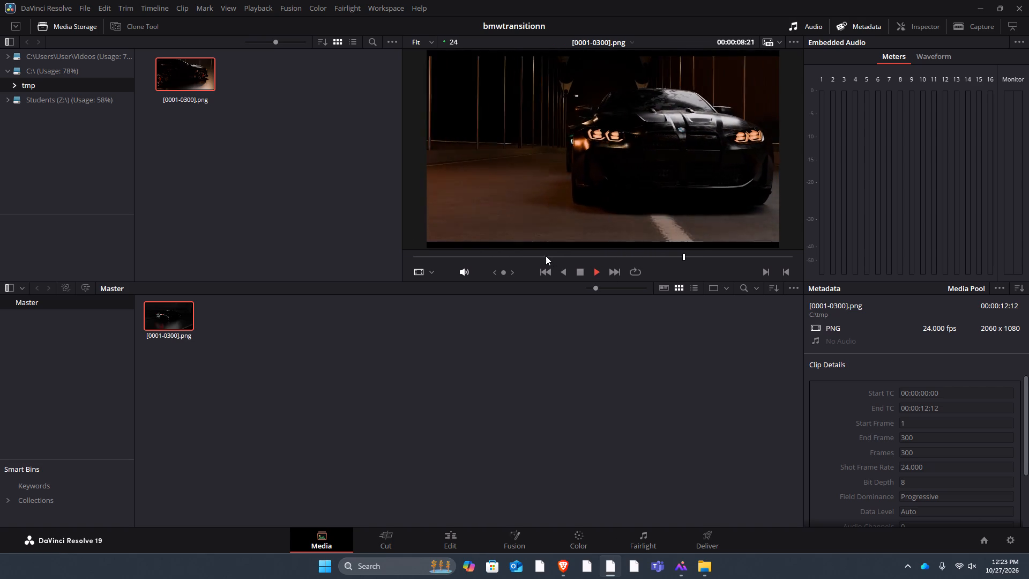
pyautogui.click(530, 254)
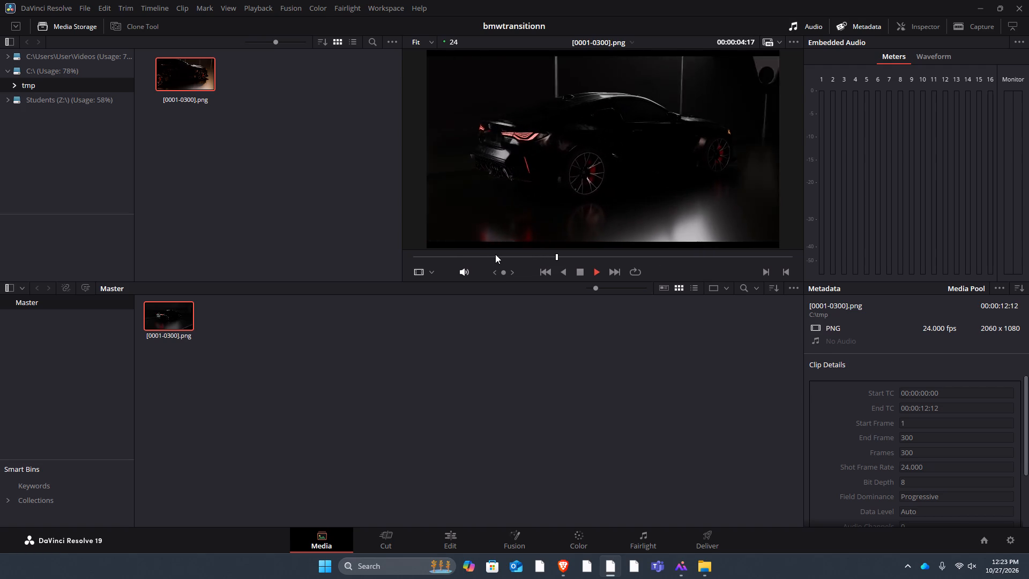
pyautogui.click(466, 254)
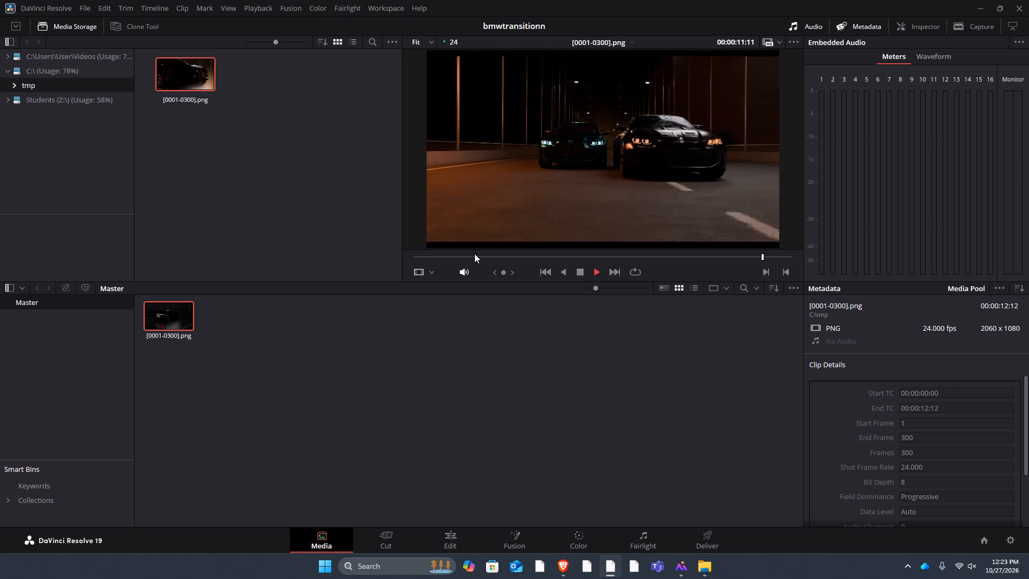
pyautogui.click(468, 257)
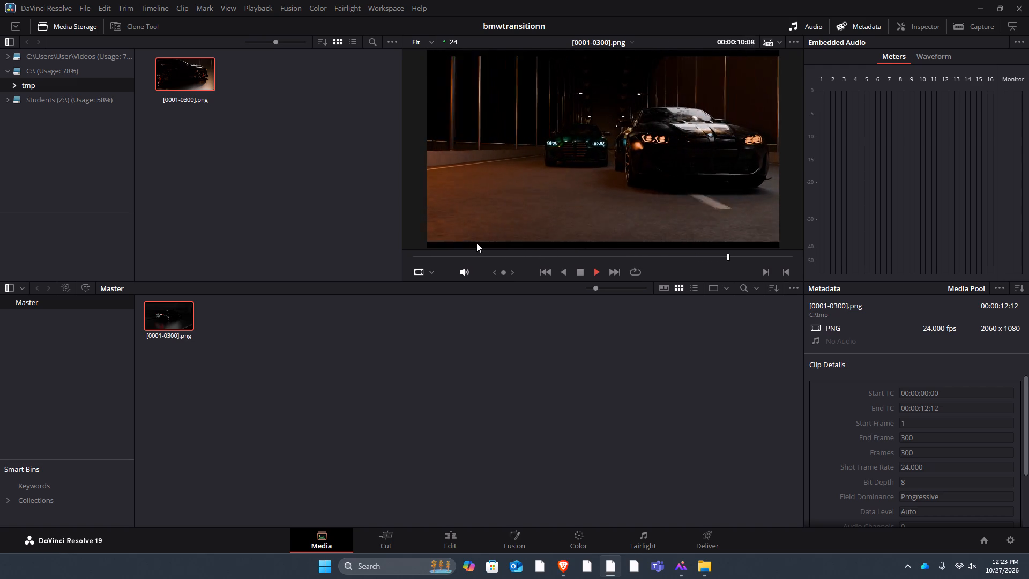
pyautogui.press('space')
# Switch to the project's Edit page.
pyautogui.click(465, 533)
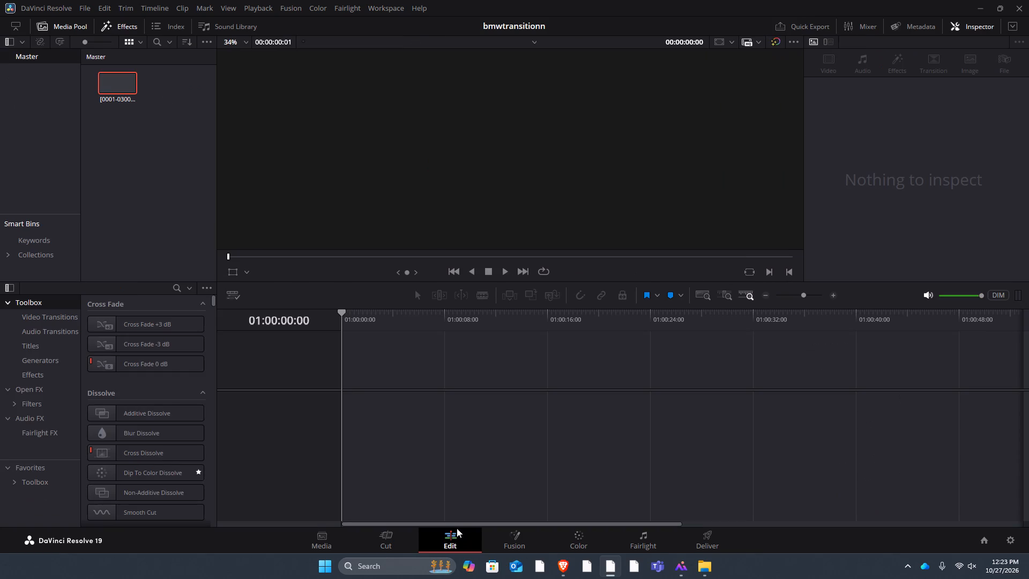
# Place the [0001-0300].png clip at the start of a new timeline on the Video 1 track.
pyautogui.moveTo(102, 86); pyautogui.dragTo(345, 399)
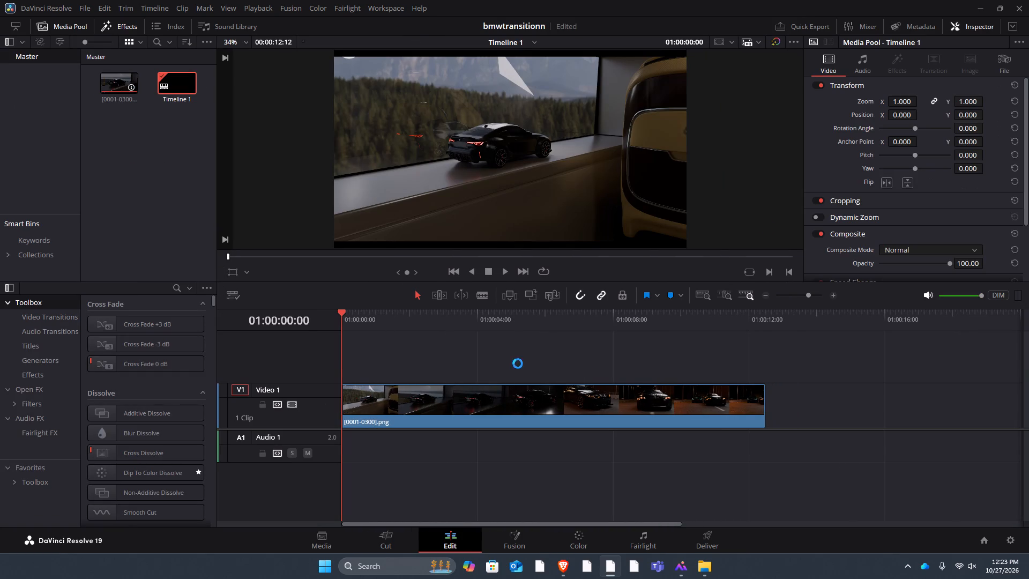
# Scrub the timeline to 01:00:06:19 and expand the Speed Change settings of the [0001-0300].png clip.
pyautogui.moveTo(372, 316); pyautogui.dragTo(520, 343)
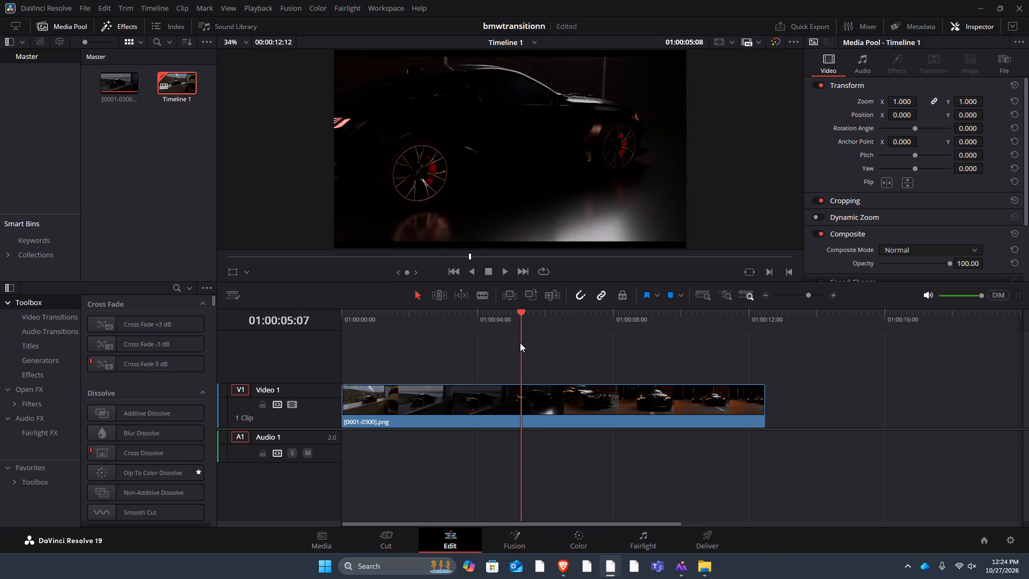
pyautogui.moveTo(520, 343); pyautogui.dragTo(583, 345)
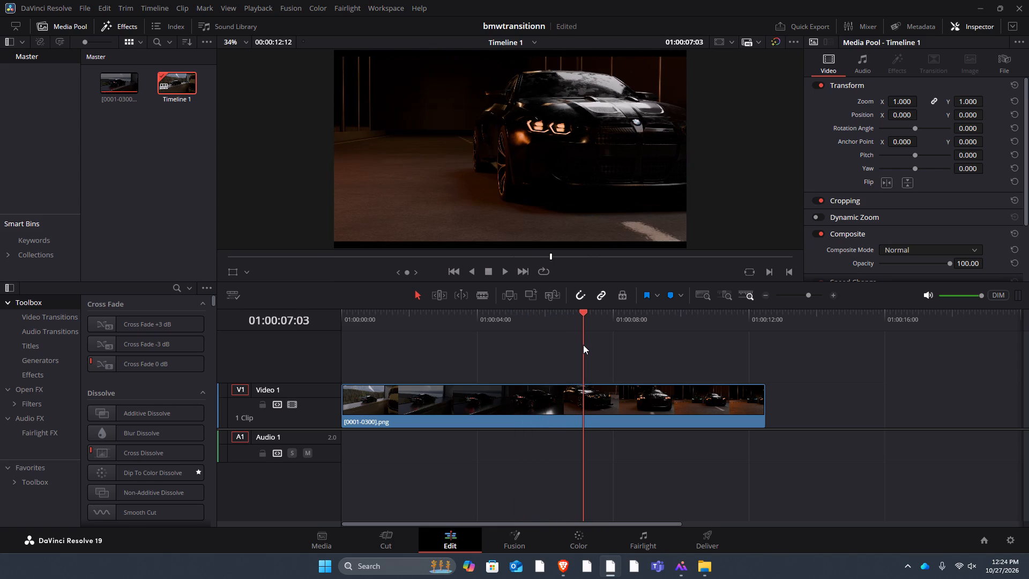
pyautogui.moveTo(583, 345); pyautogui.dragTo(571, 342)
pyautogui.scroll(-4, 963, 216)
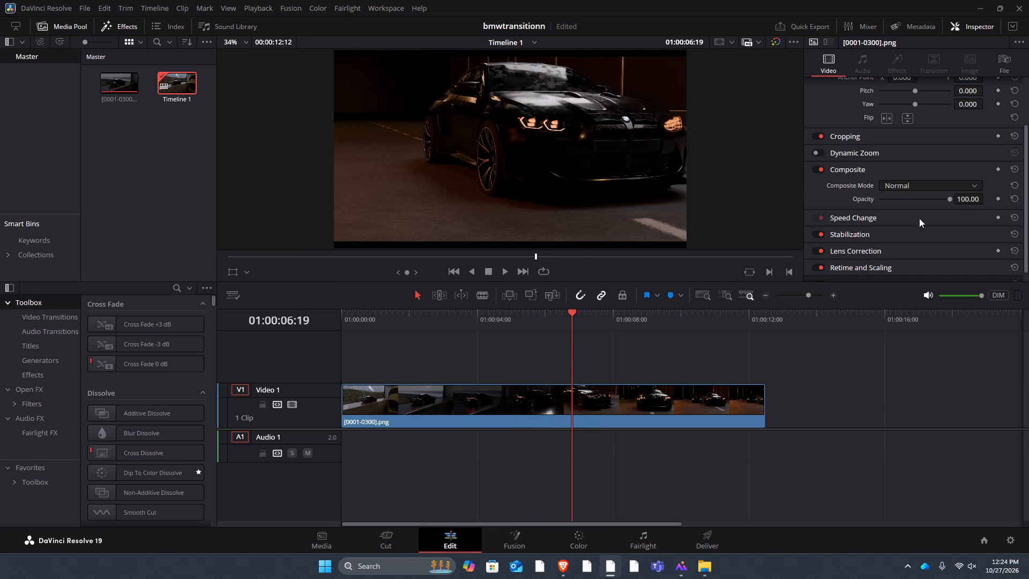
pyautogui.scroll(2, 940, 162)
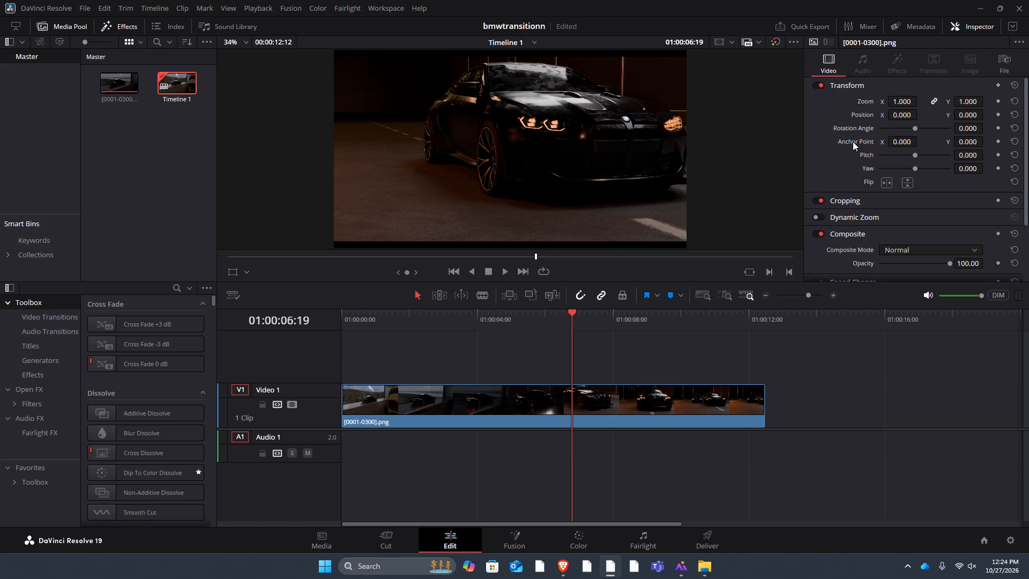
pyautogui.scroll(-2, 839, 175)
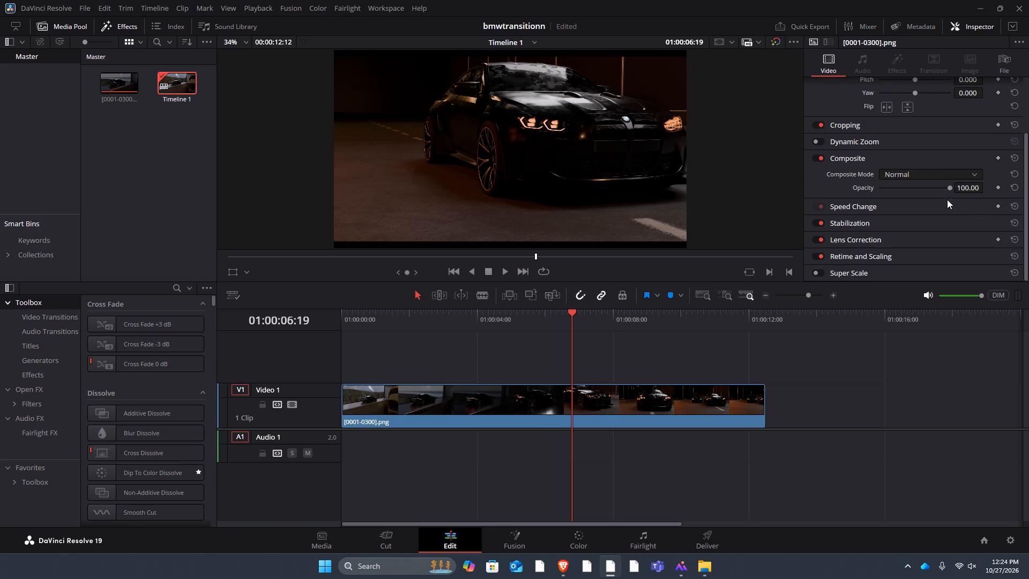
pyautogui.click(943, 203)
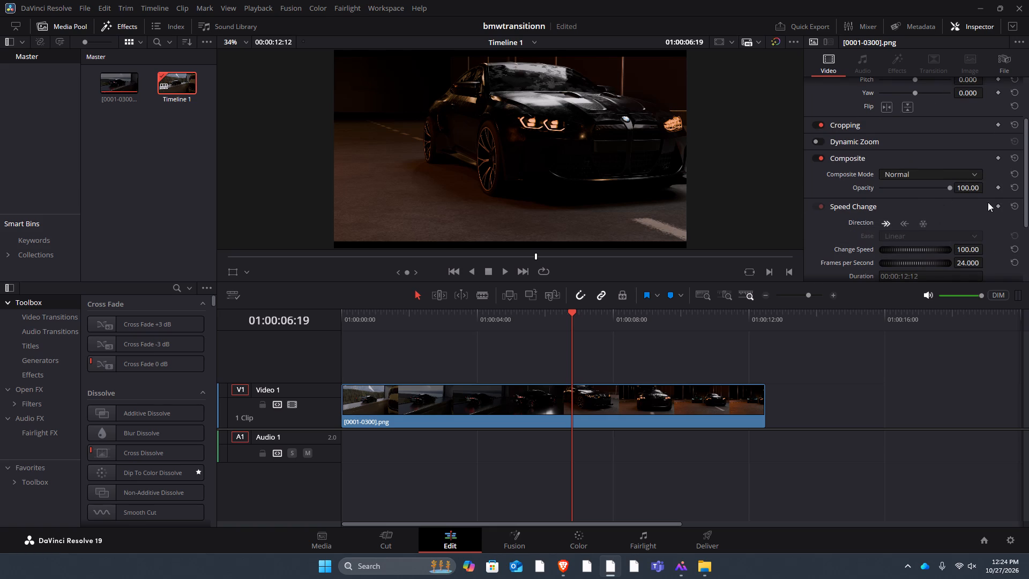
pyautogui.click(861, 203)
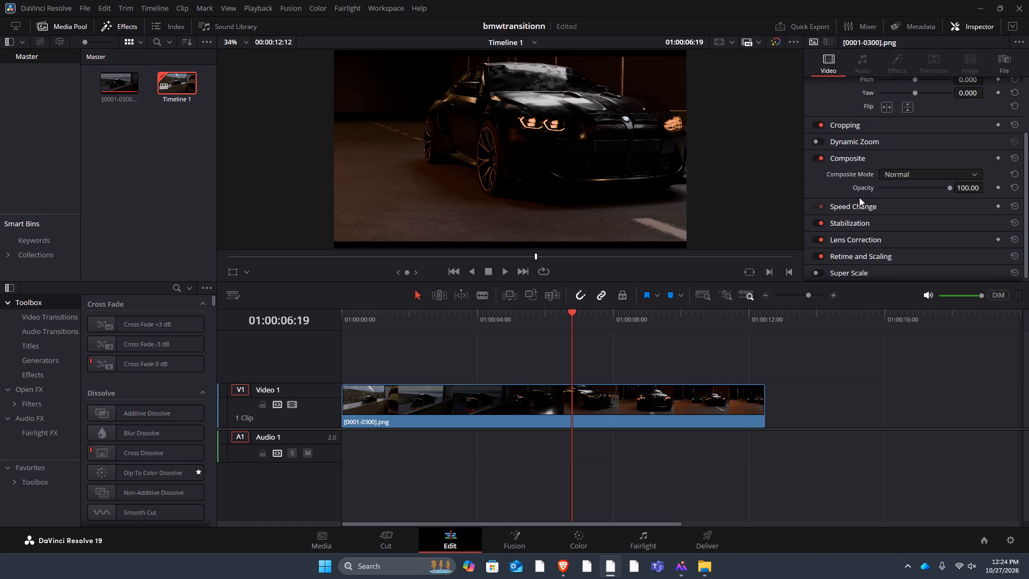
pyautogui.click(869, 204)
pyautogui.click(1001, 206)
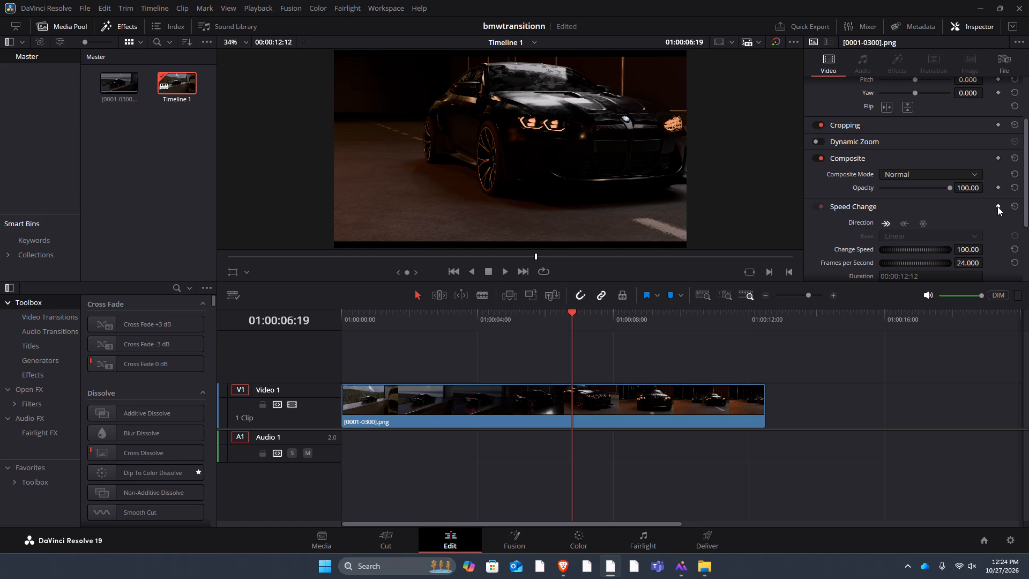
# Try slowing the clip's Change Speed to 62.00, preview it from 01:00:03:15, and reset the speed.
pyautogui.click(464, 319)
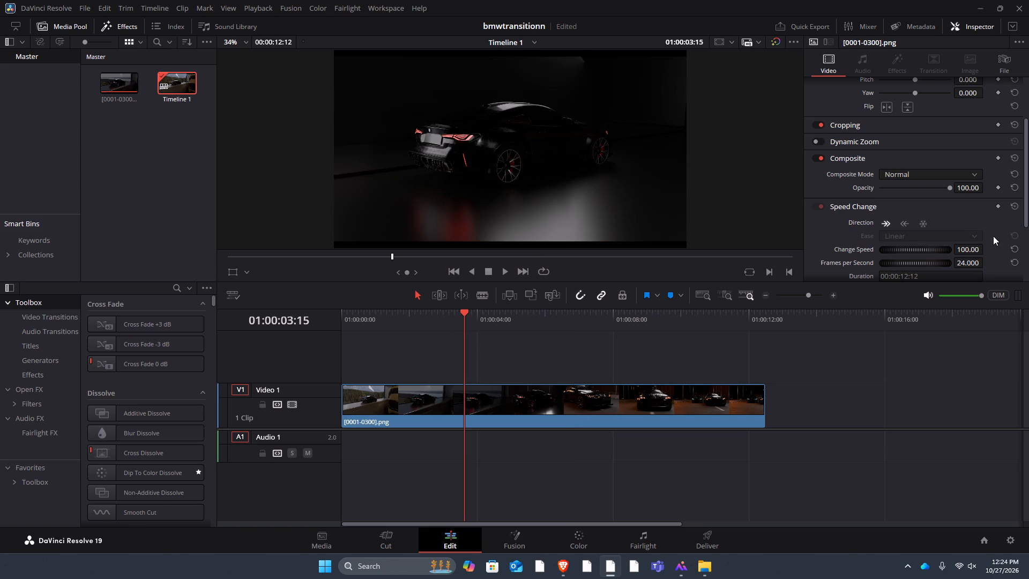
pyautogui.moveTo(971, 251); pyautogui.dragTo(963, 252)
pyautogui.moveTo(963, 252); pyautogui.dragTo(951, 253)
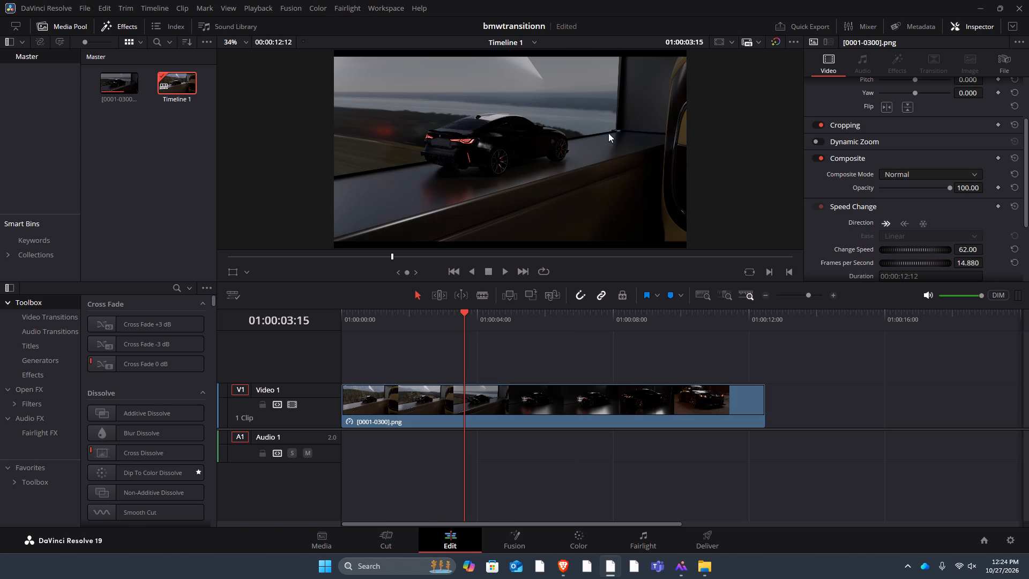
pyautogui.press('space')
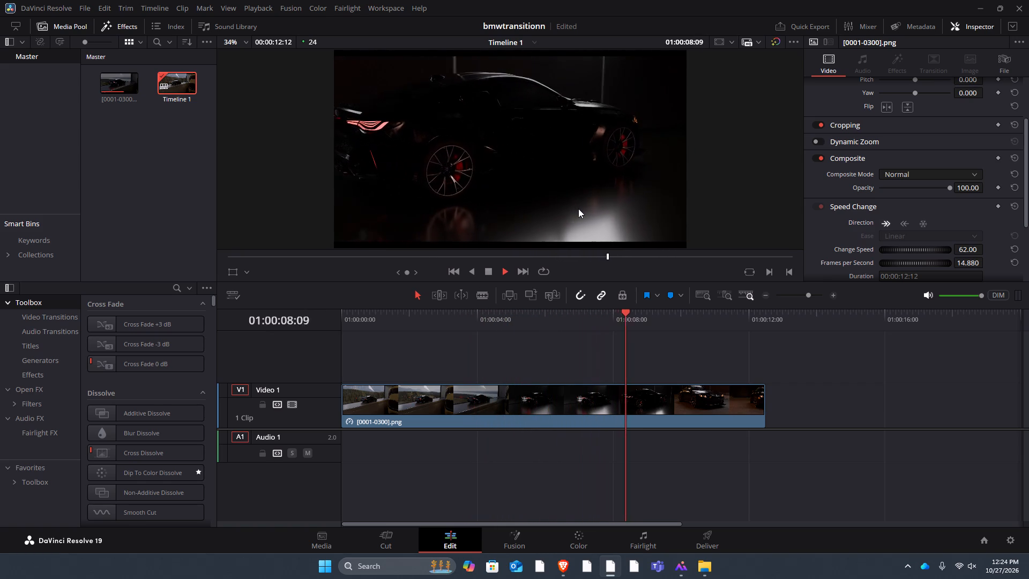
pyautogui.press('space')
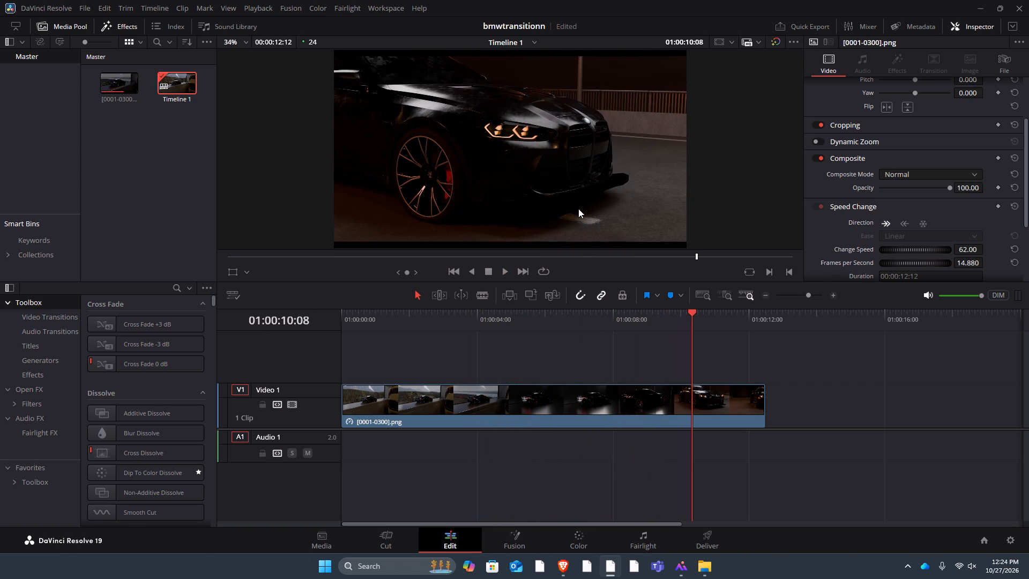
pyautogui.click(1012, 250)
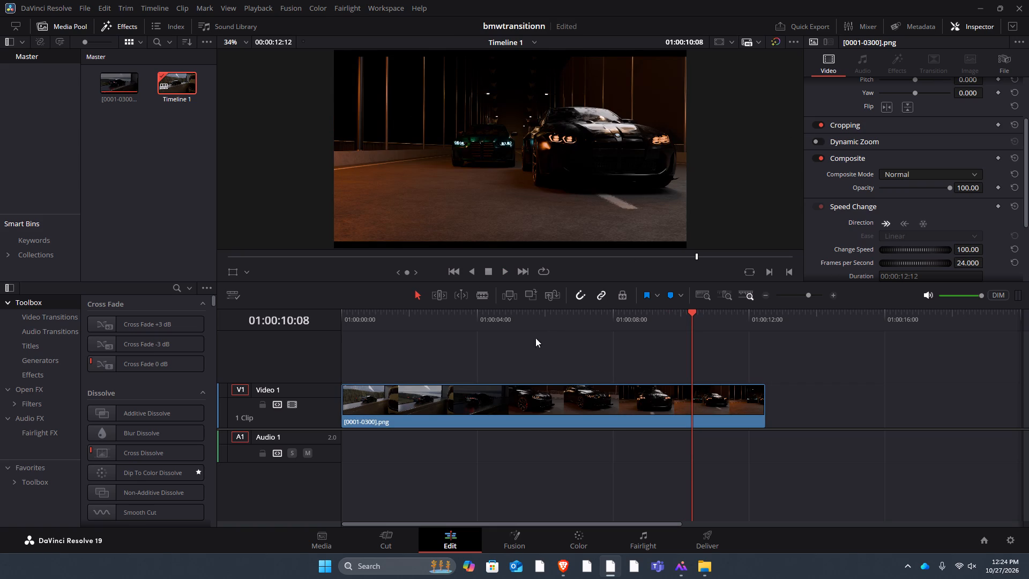
# Play the timeline from about three seconds in through to the clip's end to review its speed.
pyautogui.click(449, 313)
pyautogui.press('space')
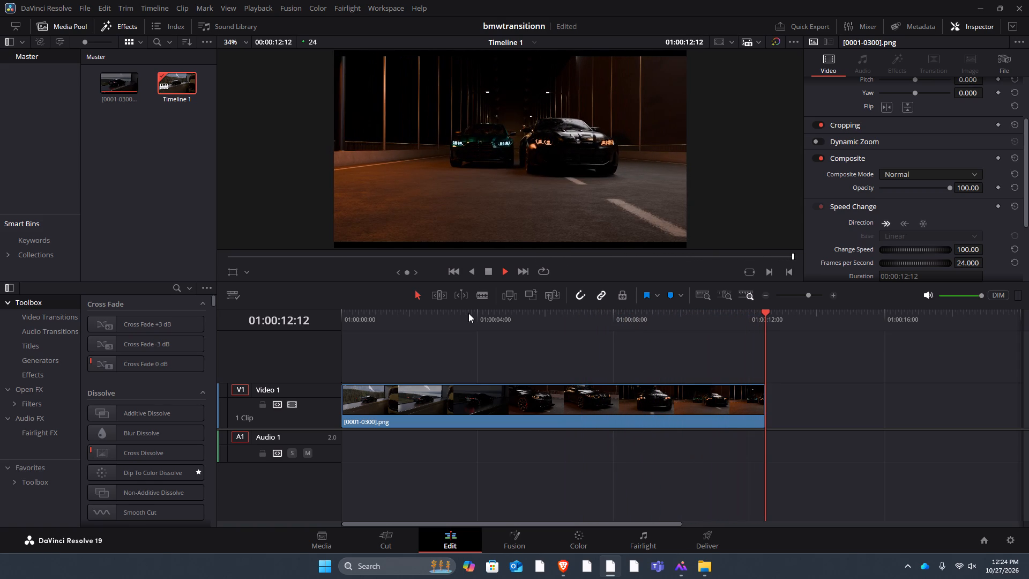
pyautogui.press('Return')
pyautogui.press('Return')
pyautogui.scroll(-2, 703, 0)
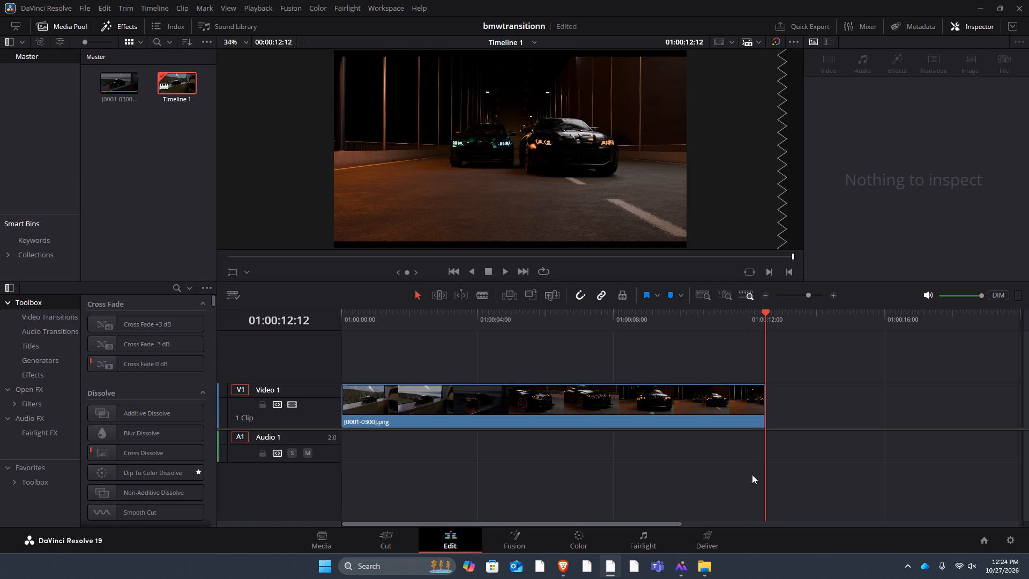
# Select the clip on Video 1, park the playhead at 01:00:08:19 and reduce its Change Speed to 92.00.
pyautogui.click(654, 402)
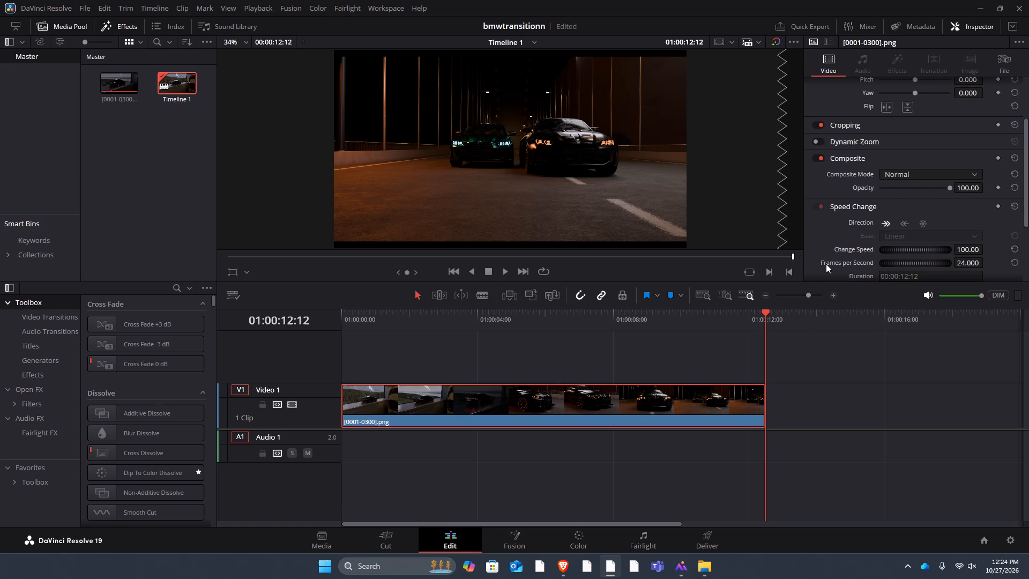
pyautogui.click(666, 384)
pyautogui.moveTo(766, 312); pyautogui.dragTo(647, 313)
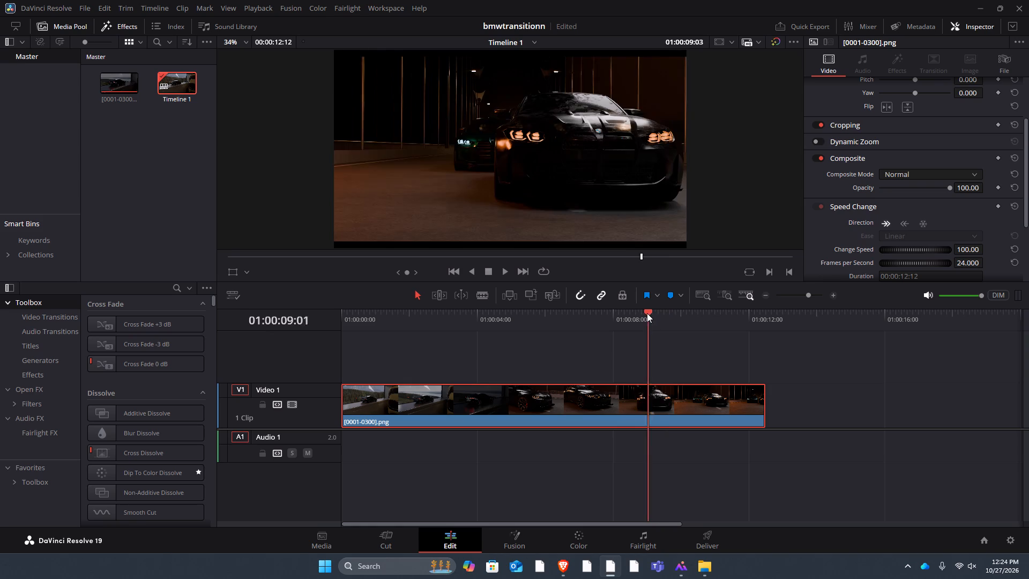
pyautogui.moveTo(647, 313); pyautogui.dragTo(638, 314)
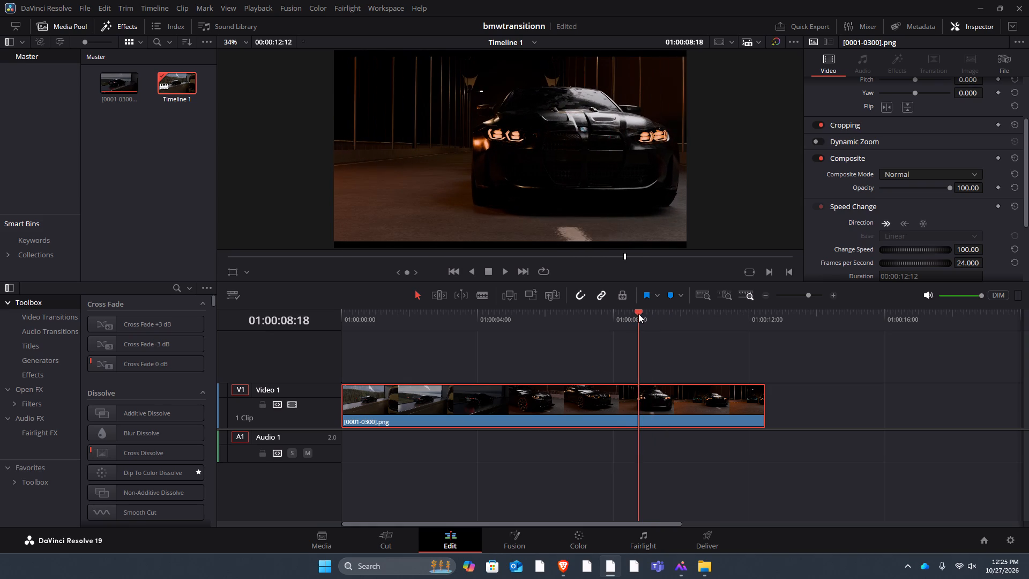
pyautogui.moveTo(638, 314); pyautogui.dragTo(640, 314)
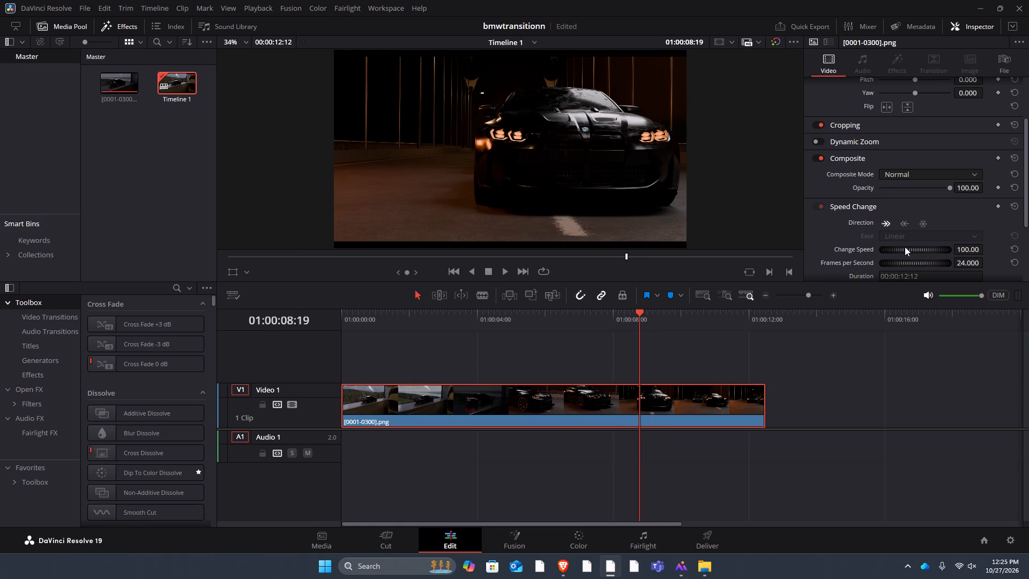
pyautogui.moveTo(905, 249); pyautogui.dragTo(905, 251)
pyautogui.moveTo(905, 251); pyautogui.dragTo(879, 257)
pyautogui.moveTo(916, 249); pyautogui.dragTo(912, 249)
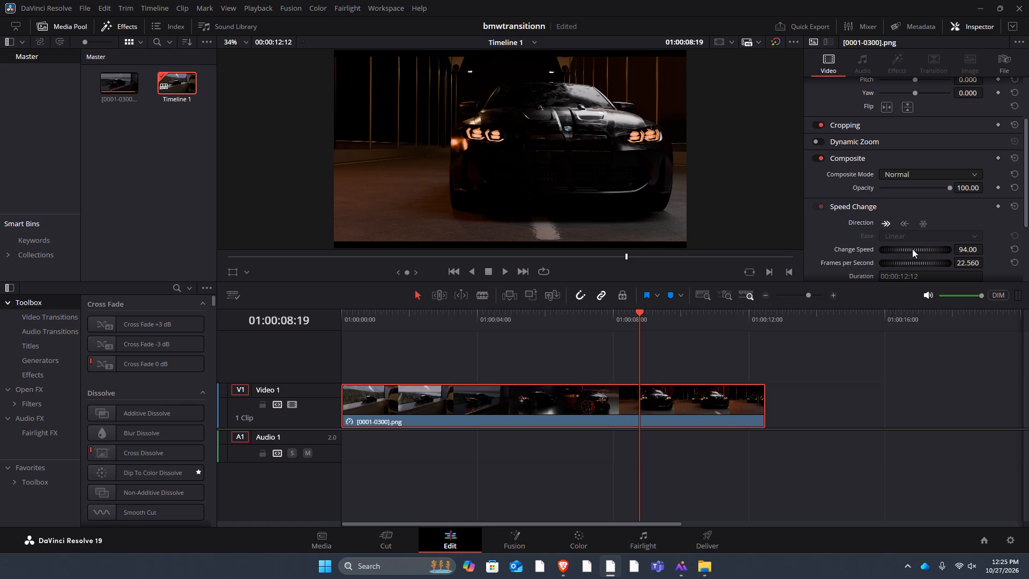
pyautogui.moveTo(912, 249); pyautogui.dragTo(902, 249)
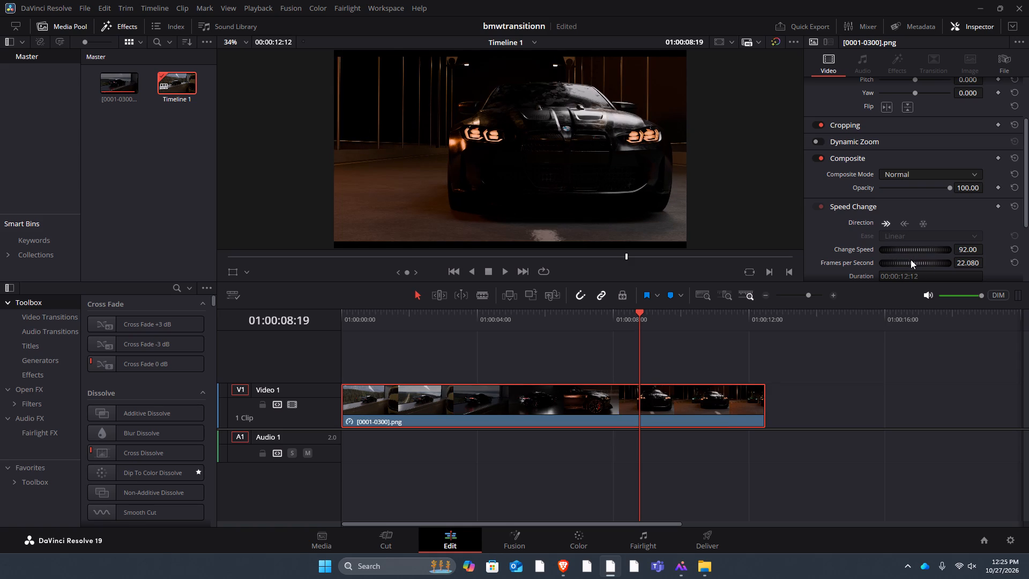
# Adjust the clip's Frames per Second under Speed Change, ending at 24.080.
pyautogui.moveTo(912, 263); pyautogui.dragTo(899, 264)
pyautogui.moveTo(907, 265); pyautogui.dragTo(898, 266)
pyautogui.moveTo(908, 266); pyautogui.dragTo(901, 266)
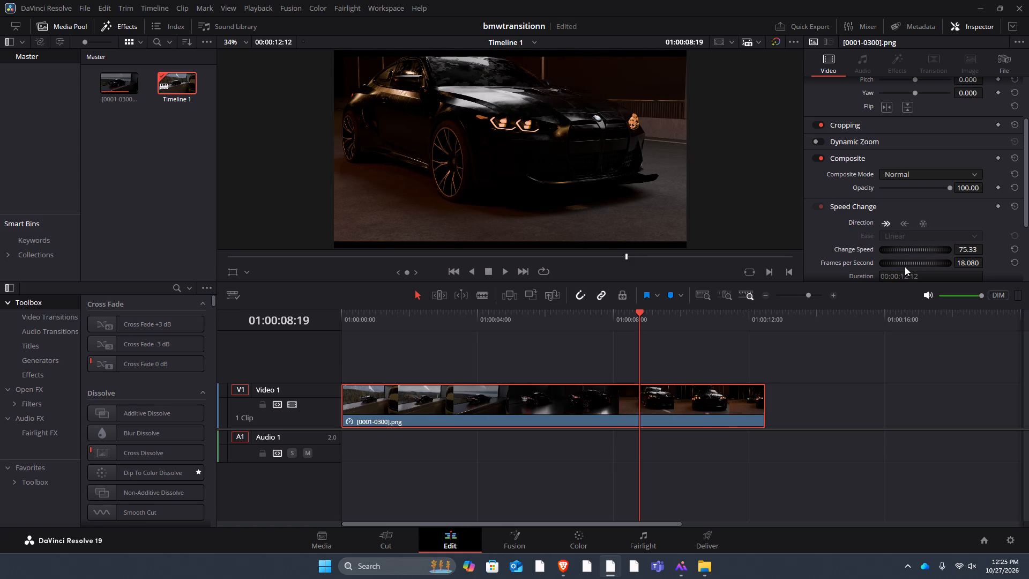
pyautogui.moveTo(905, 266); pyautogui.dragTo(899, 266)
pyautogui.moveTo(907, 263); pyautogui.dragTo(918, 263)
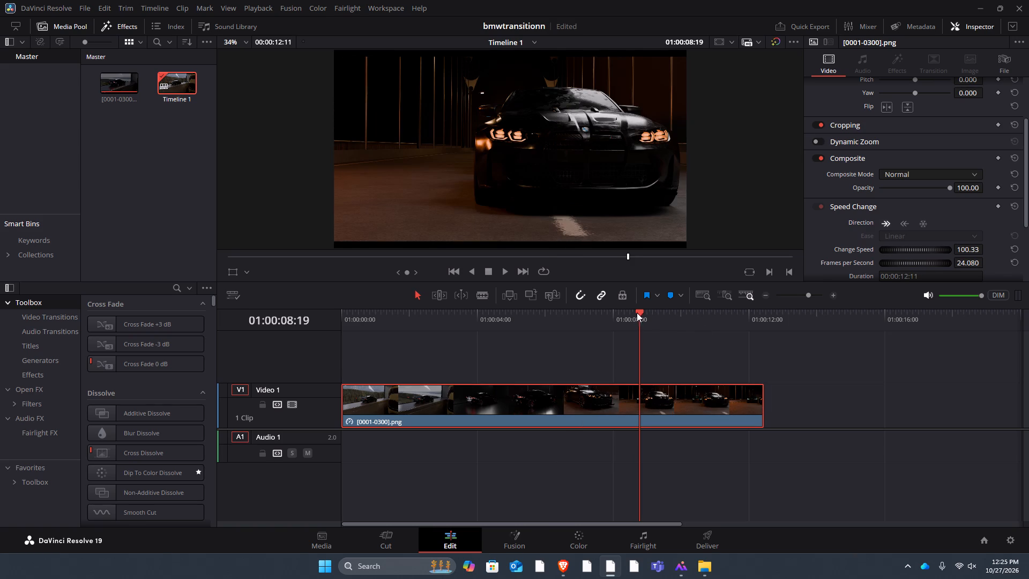
# Preview the section around the front view of the black car and add a Speed Change keyframe at 01:00:08:17.
pyautogui.moveTo(638, 313); pyautogui.dragTo(626, 314)
pyautogui.press('space')
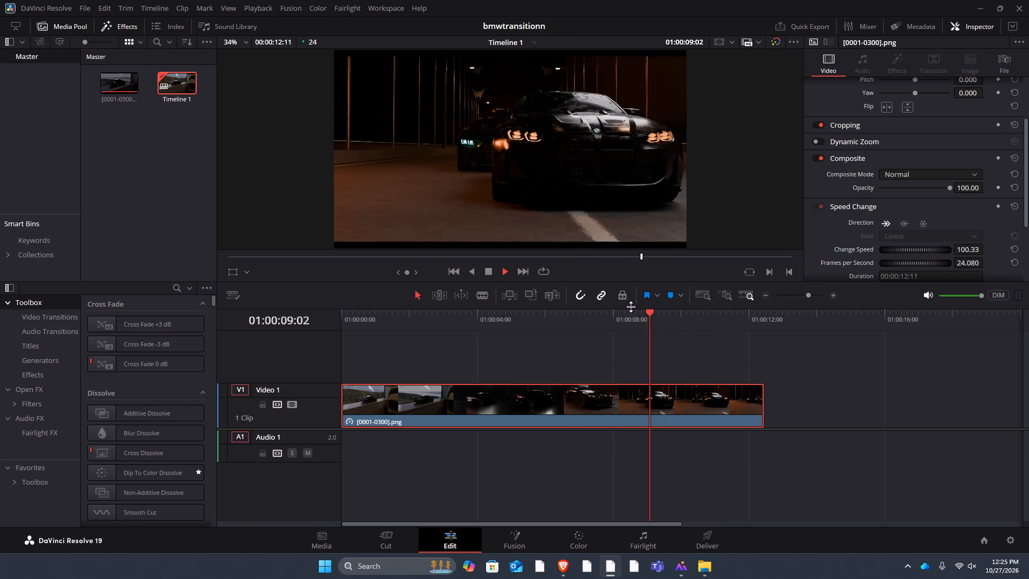
pyautogui.press('space')
pyautogui.moveTo(654, 313); pyautogui.dragTo(637, 313)
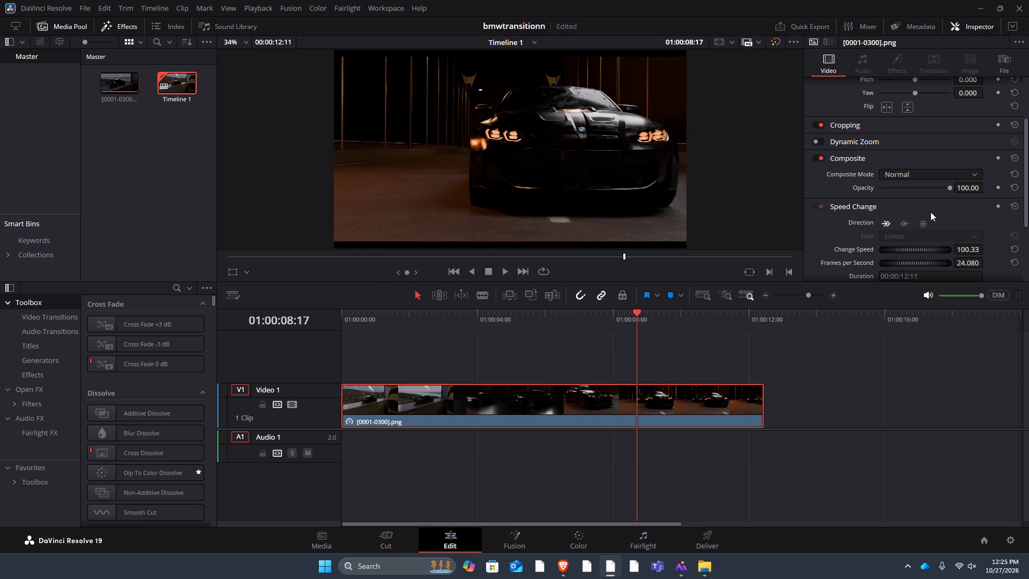
pyautogui.click(998, 206)
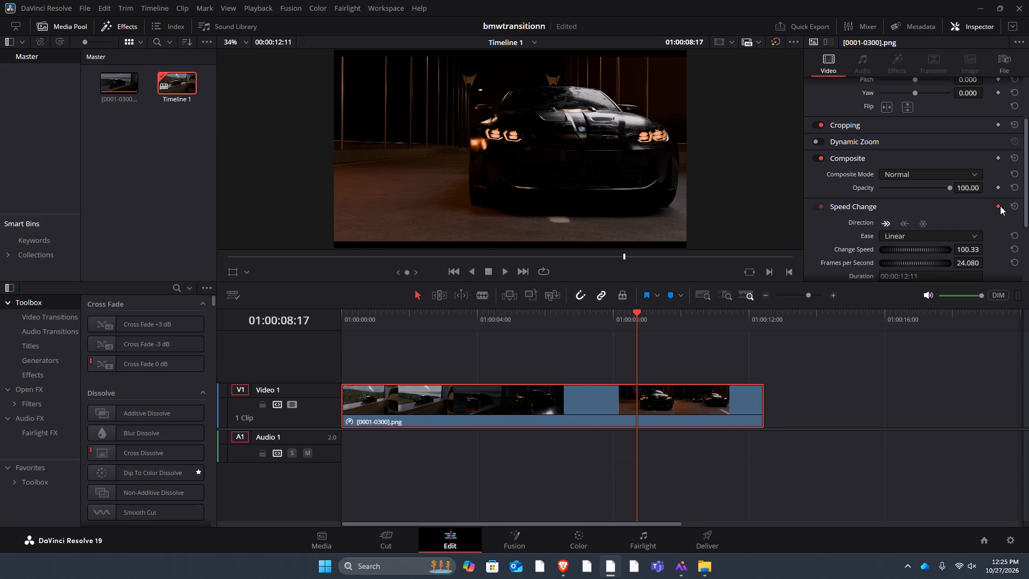
# At 01:00:08:16, just before the keyframe, reset the clip's Change Speed, Frames per Second and Ease to their defaults.
pyautogui.click(635, 310)
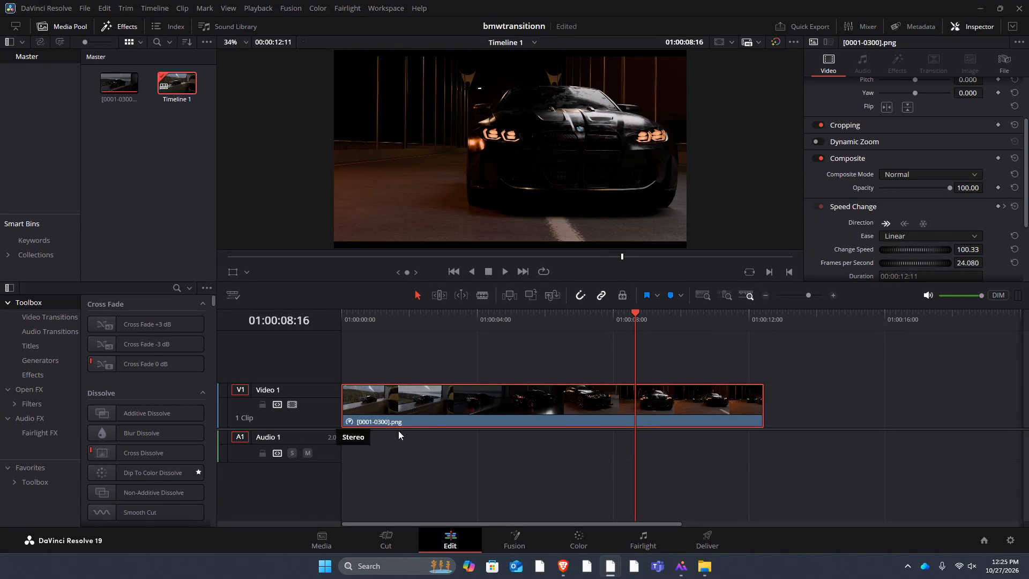
pyautogui.click(1016, 249)
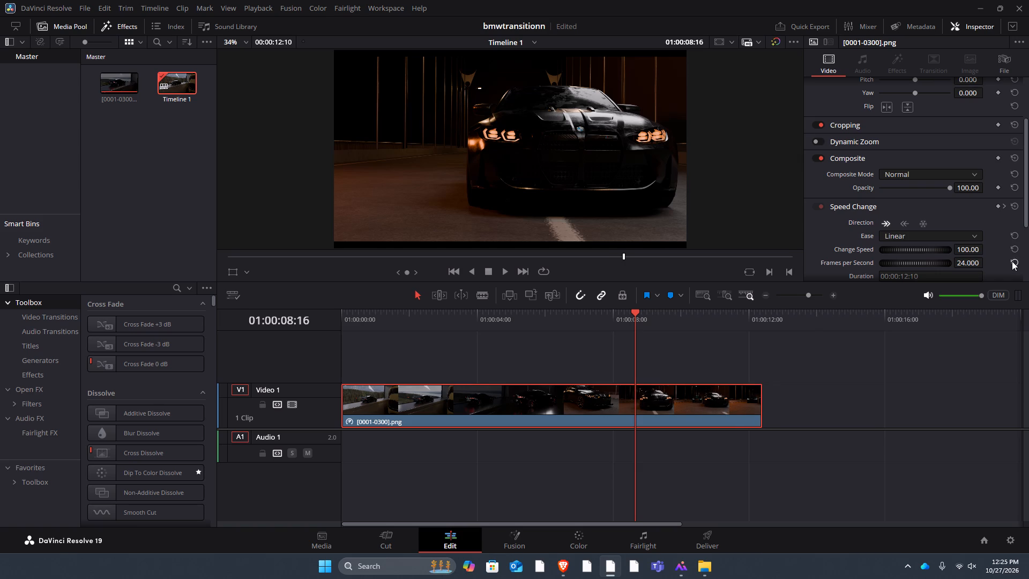
pyautogui.click(1012, 262)
pyautogui.click(1011, 234)
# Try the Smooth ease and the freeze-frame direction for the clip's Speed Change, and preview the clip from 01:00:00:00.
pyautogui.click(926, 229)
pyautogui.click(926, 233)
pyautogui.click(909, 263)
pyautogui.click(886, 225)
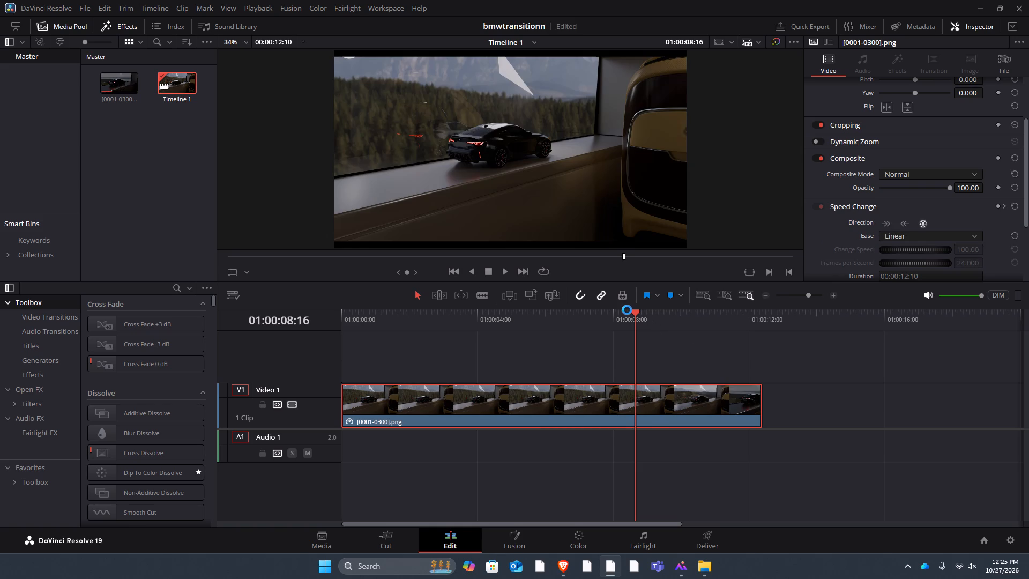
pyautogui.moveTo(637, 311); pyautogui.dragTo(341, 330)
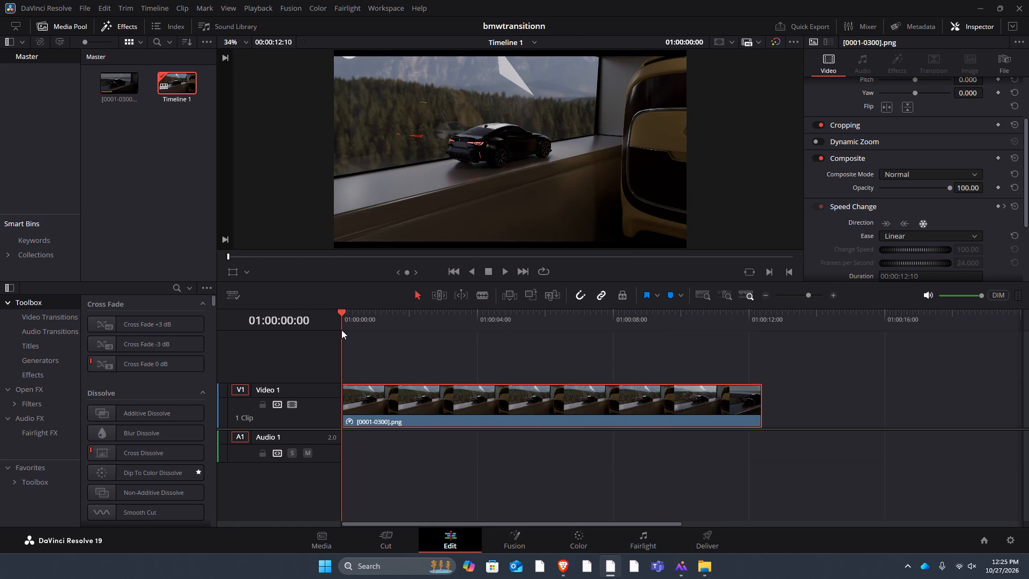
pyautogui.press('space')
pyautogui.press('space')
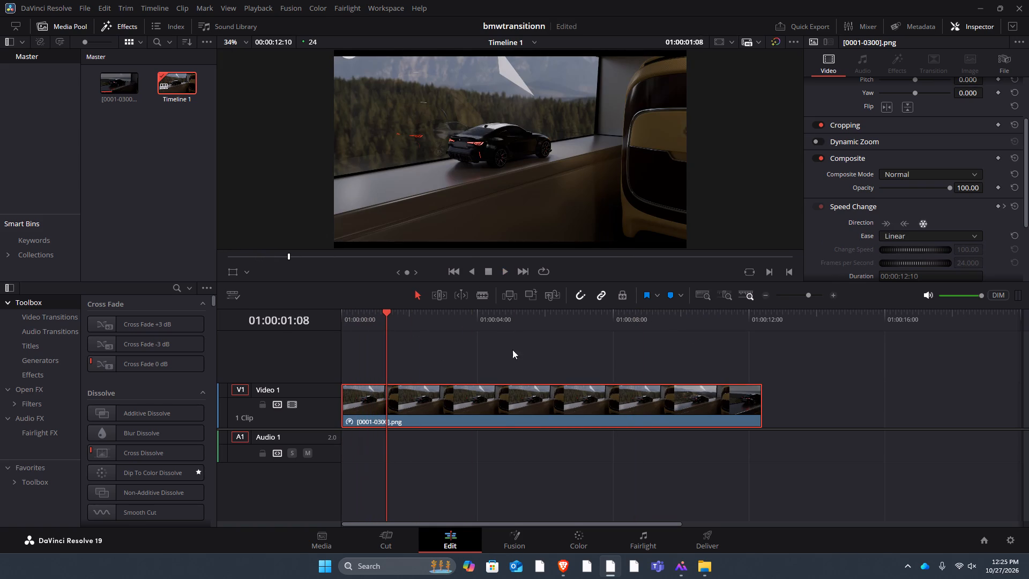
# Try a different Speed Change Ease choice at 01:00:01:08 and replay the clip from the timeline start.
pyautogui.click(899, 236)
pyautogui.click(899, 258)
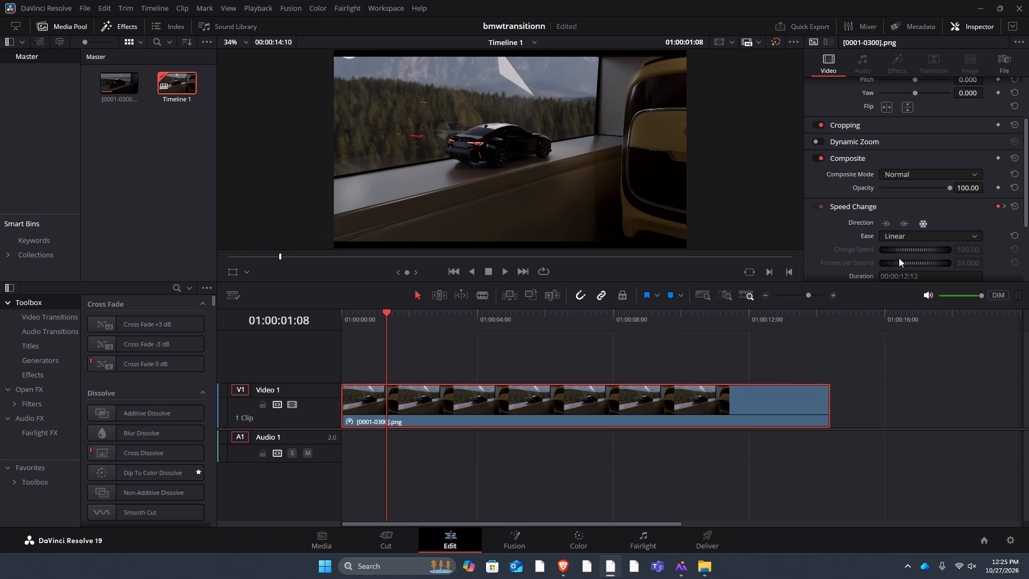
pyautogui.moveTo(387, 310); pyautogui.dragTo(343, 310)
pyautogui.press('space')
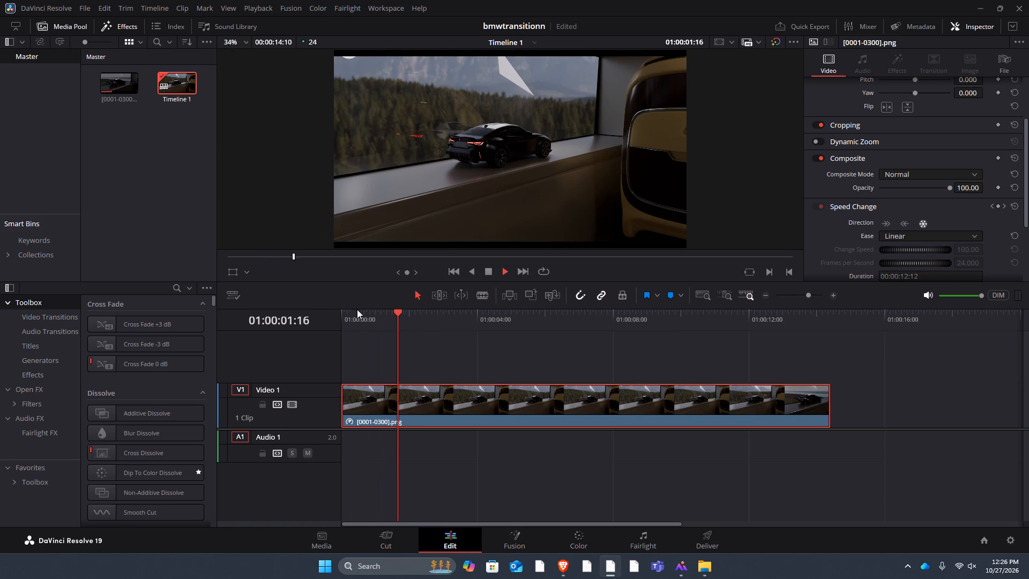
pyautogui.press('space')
# Replace the retimed clip on Video 1 with a fresh copy of [0001-0300].png from the media pool, starting at 01:00:00:00.
pyautogui.press('Delete')
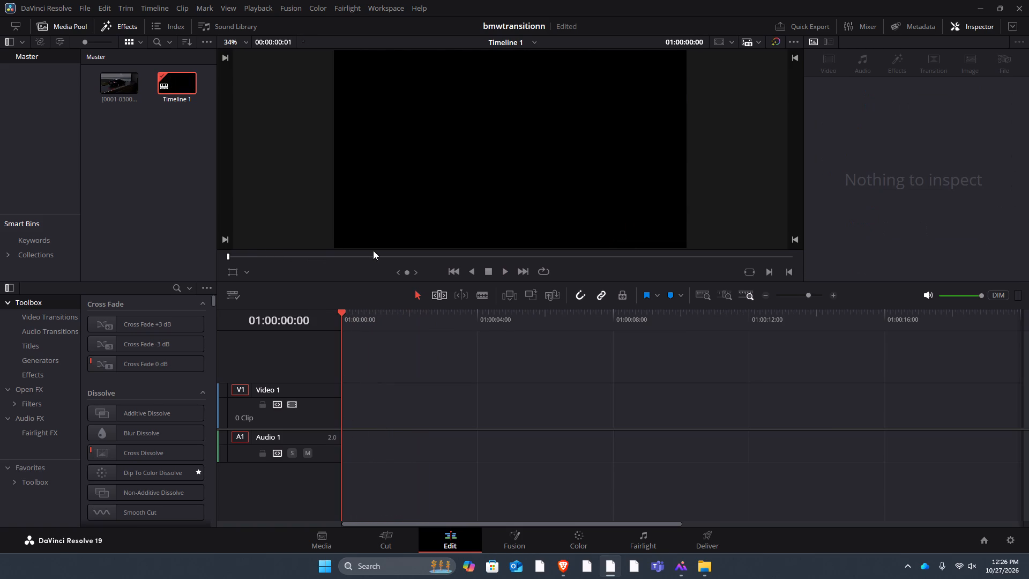
pyautogui.moveTo(117, 85); pyautogui.dragTo(183, 121)
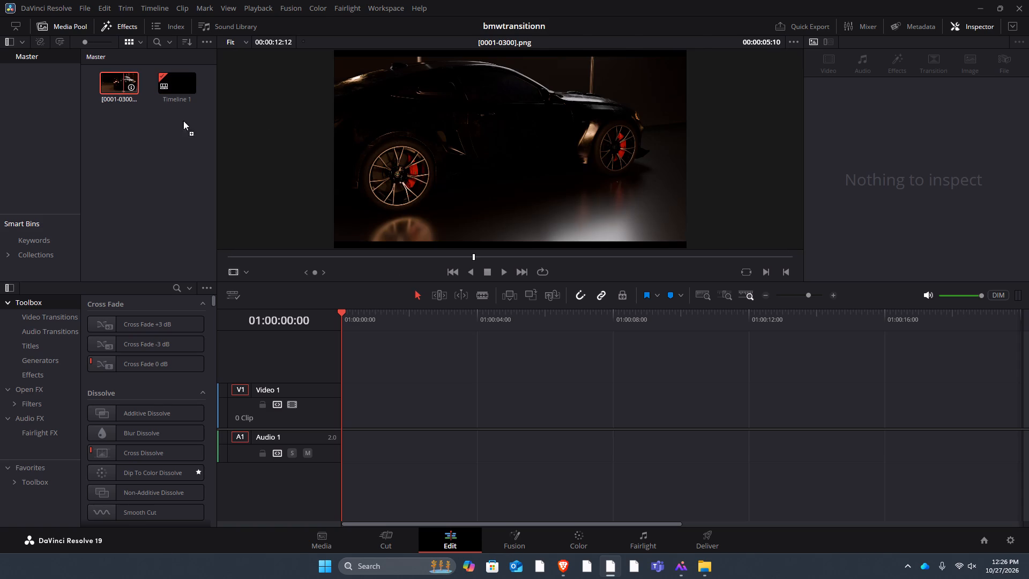
pyautogui.moveTo(183, 121); pyautogui.dragTo(383, 365)
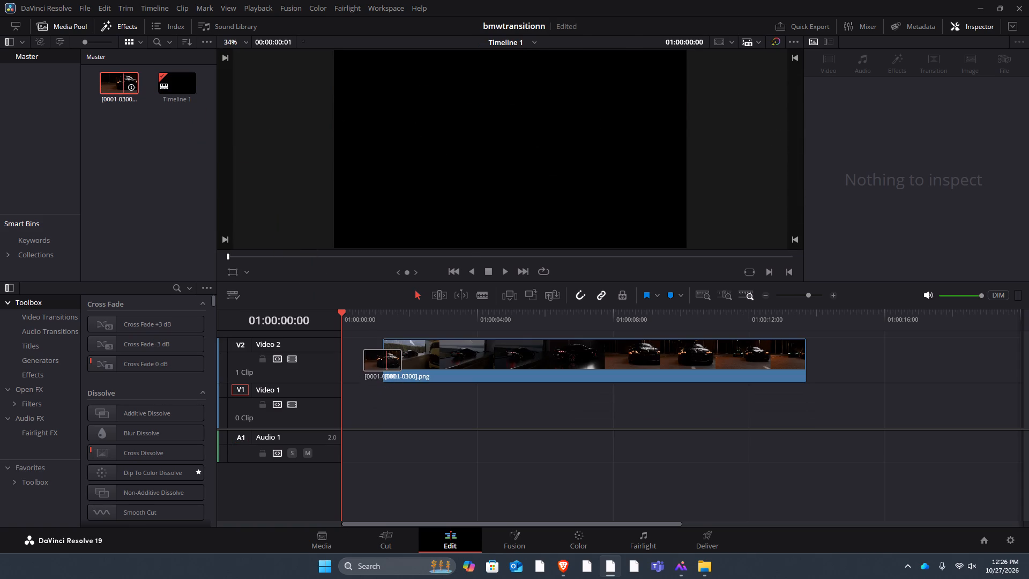
pyautogui.moveTo(383, 365); pyautogui.dragTo(383, 419)
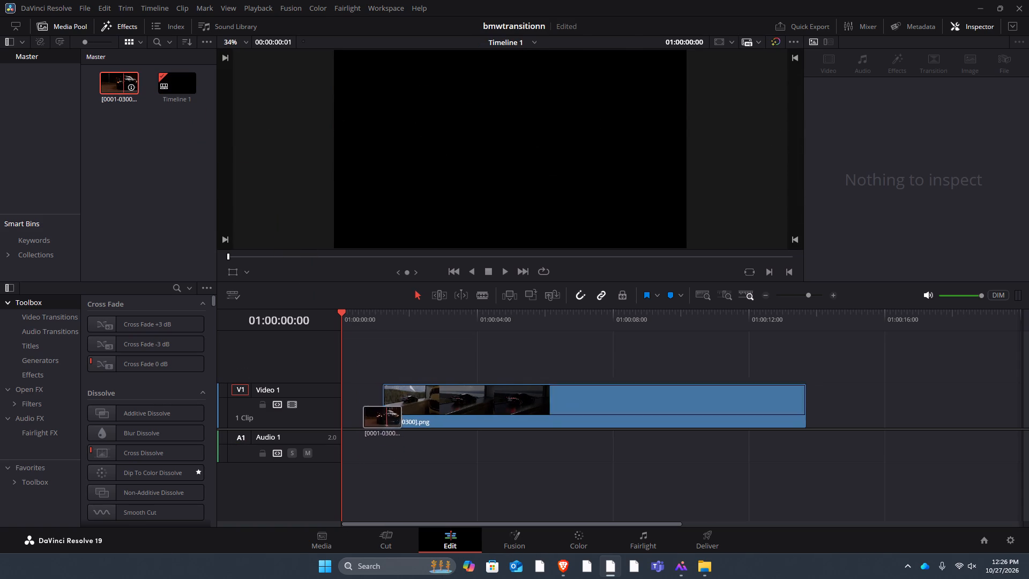
pyautogui.moveTo(383, 419); pyautogui.dragTo(385, 405)
pyautogui.moveTo(415, 401); pyautogui.dragTo(371, 403)
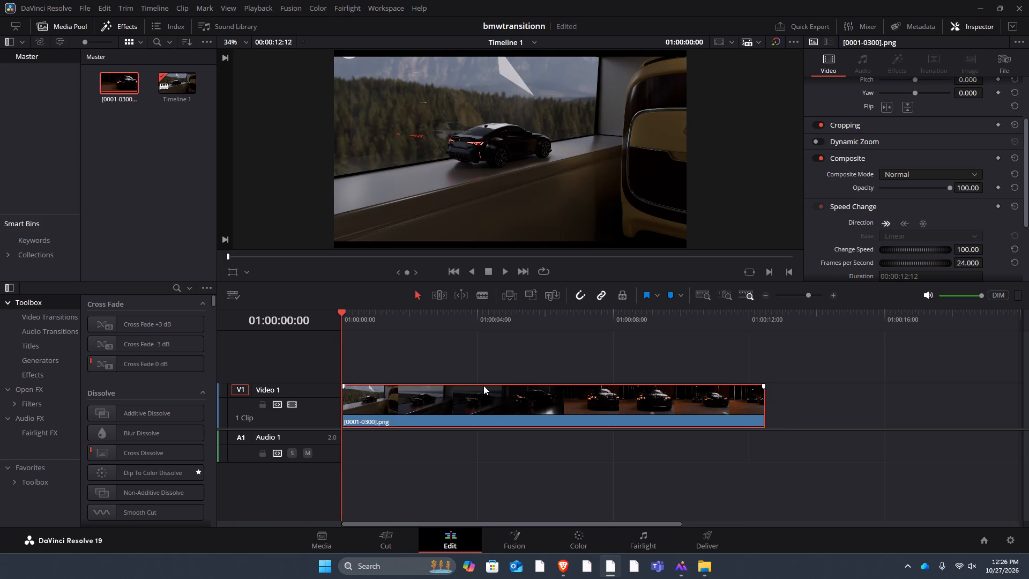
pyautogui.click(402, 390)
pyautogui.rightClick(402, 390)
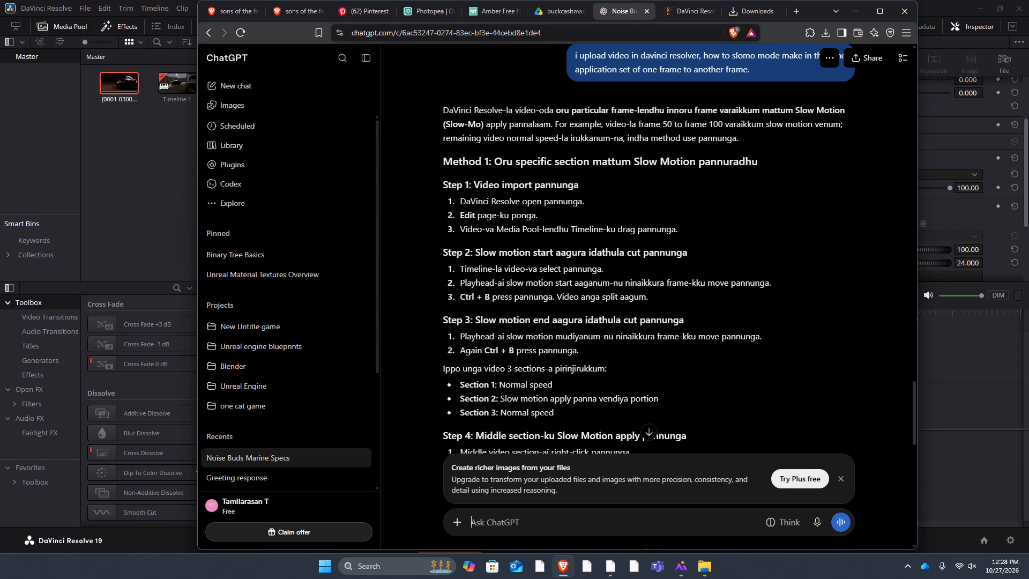
pyautogui.hotkey('alt', 'Tab')
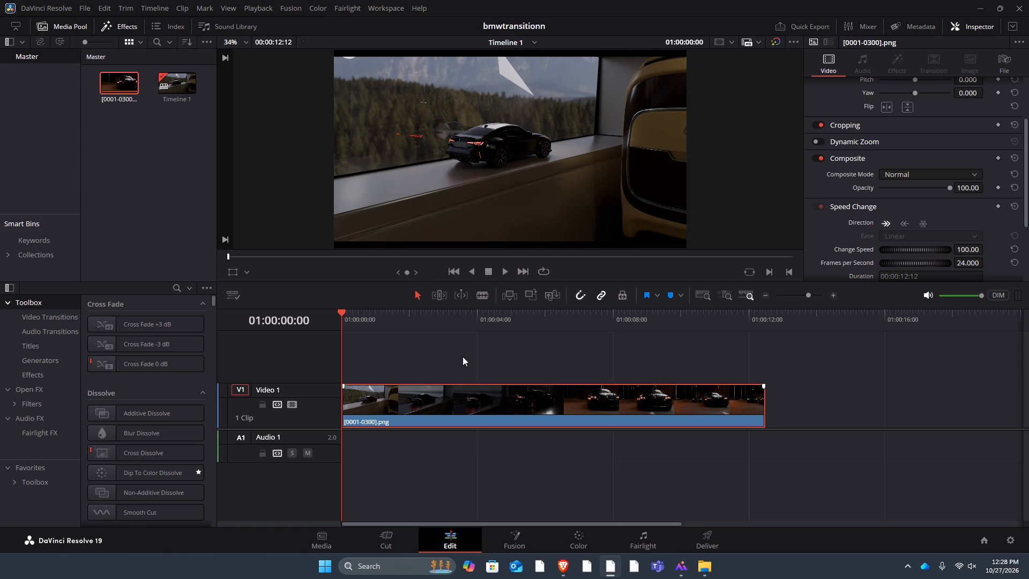
# Add a blue marker to the start of the Video 1 clip and move it along the clip to 00:00:01:12.
pyautogui.click(671, 294)
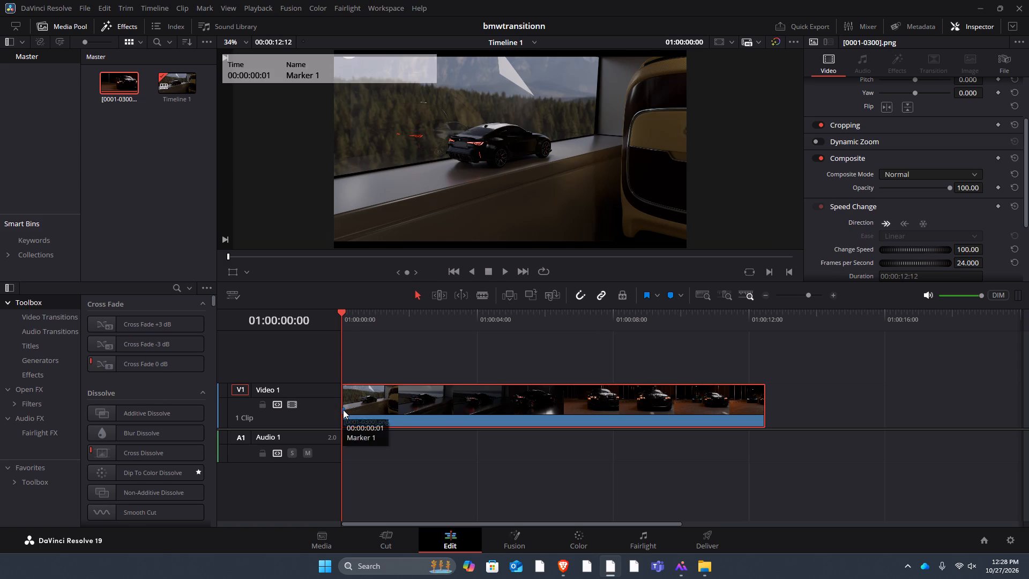
pyautogui.moveTo(343, 410); pyautogui.dragTo(348, 411)
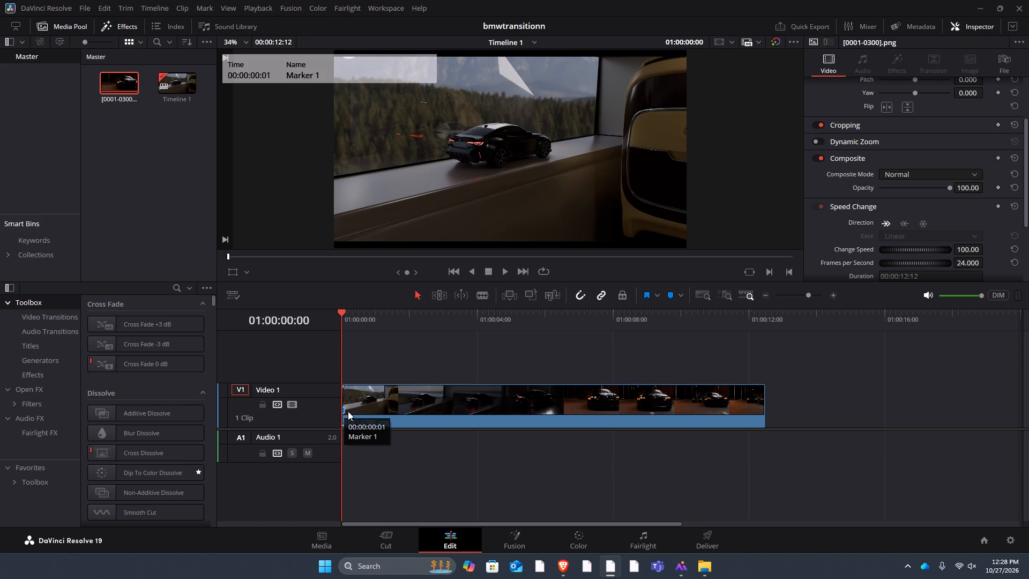
pyautogui.moveTo(348, 411); pyautogui.dragTo(352, 411)
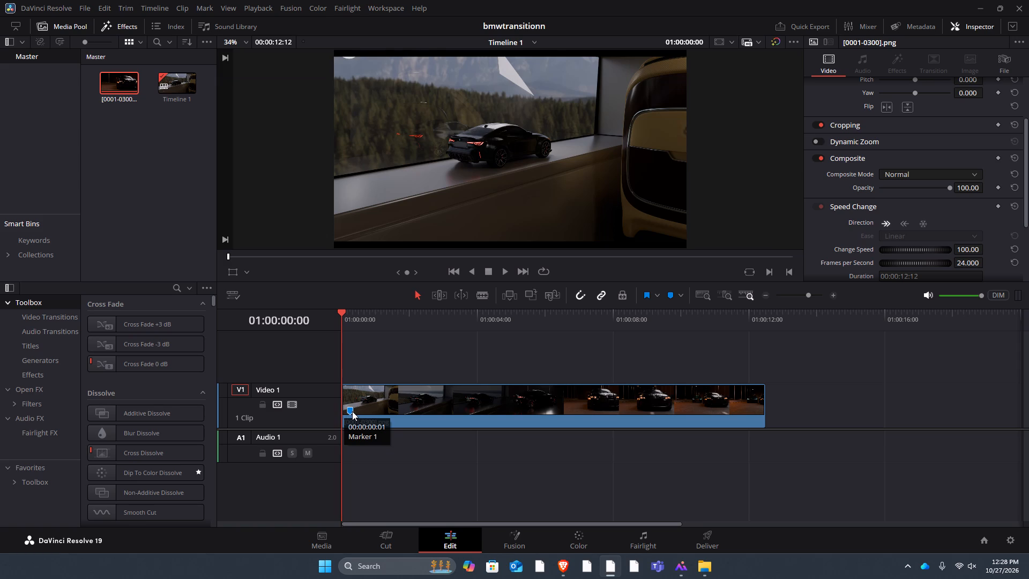
pyautogui.moveTo(352, 411); pyautogui.dragTo(393, 412)
# Replay the Video 1 clip from its start, pausing at several points to examine where the slow-motion section could go.
pyautogui.press('space')
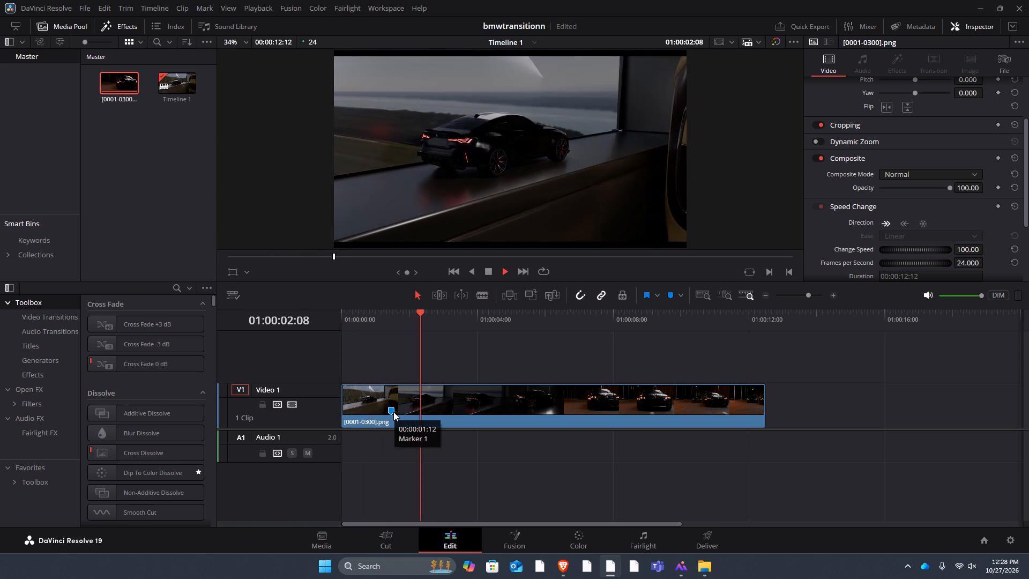
pyautogui.press('space')
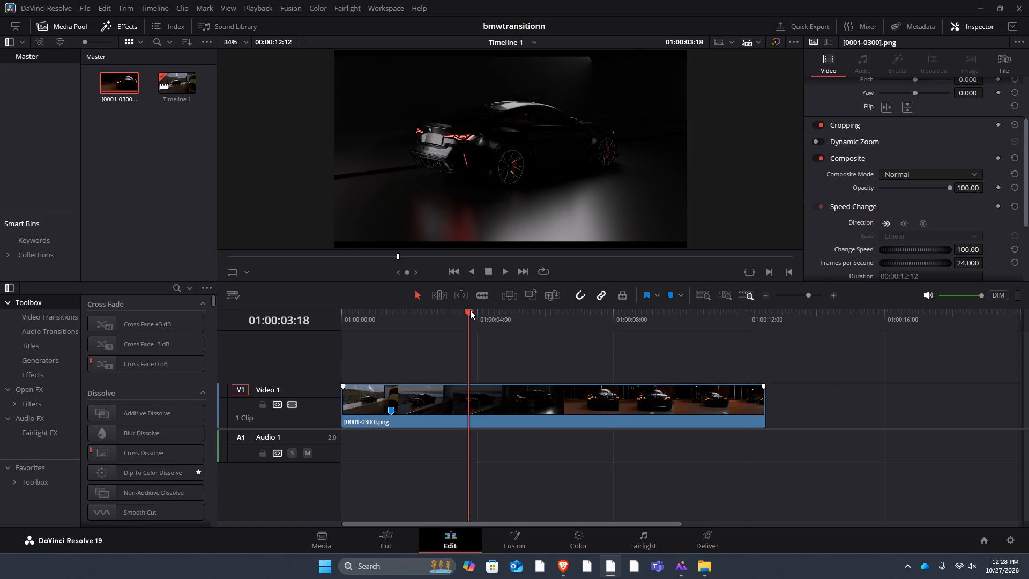
pyautogui.moveTo(469, 310); pyautogui.dragTo(379, 322)
pyautogui.press('space')
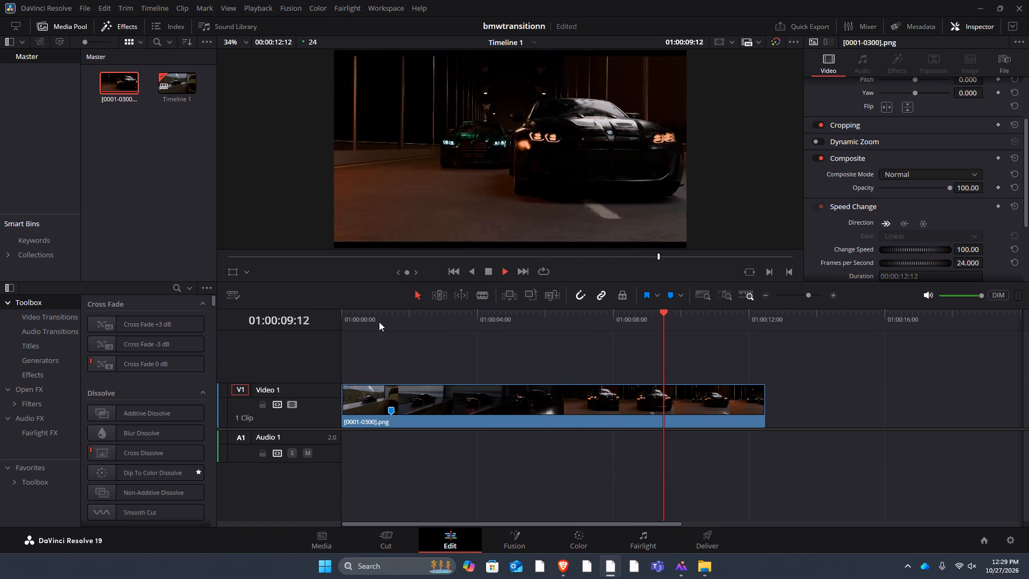
pyautogui.press('space')
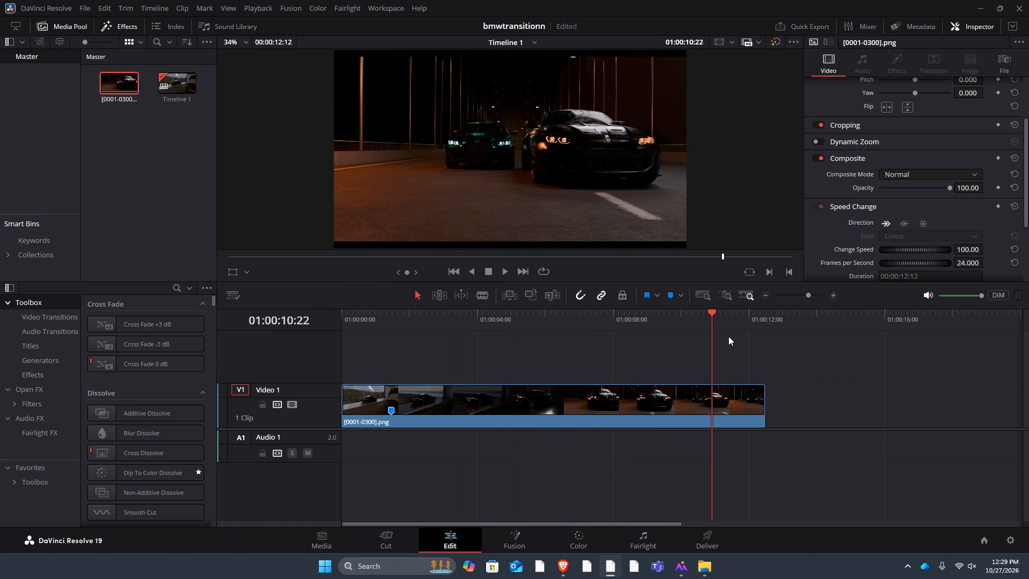
pyautogui.moveTo(712, 313); pyautogui.dragTo(351, 338)
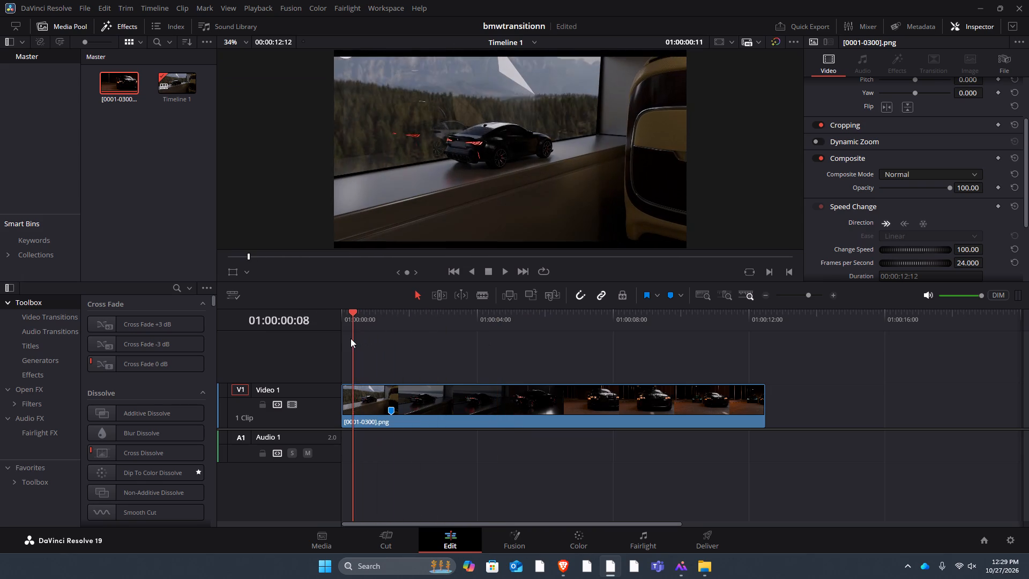
pyautogui.moveTo(351, 338); pyautogui.dragTo(336, 342)
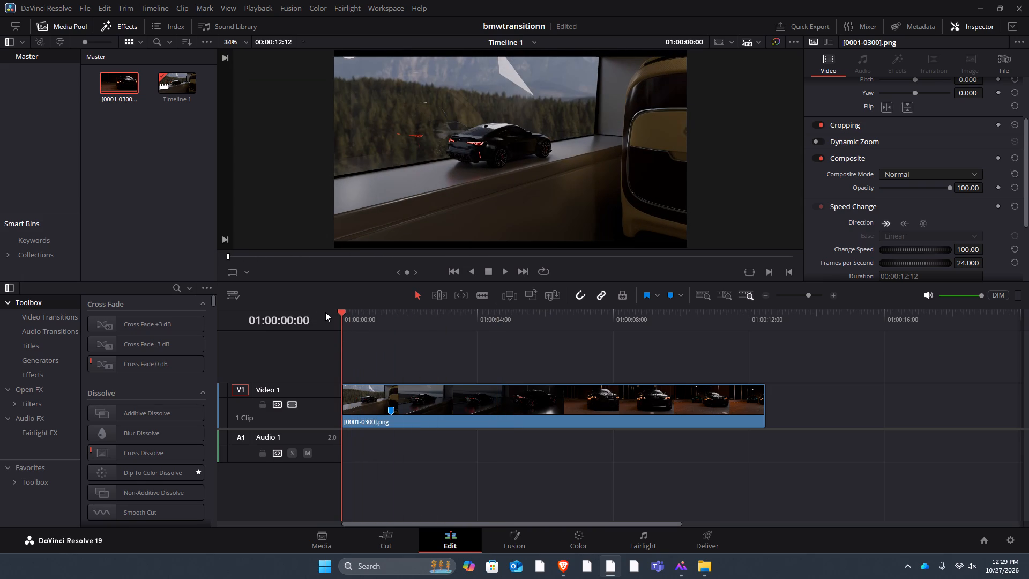
pyautogui.press('space')
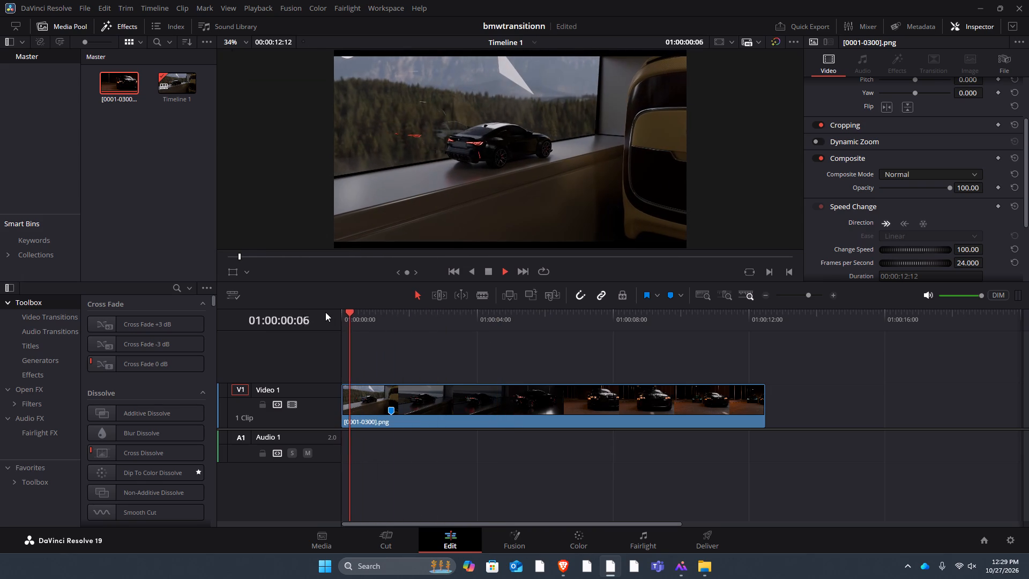
pyautogui.press('space')
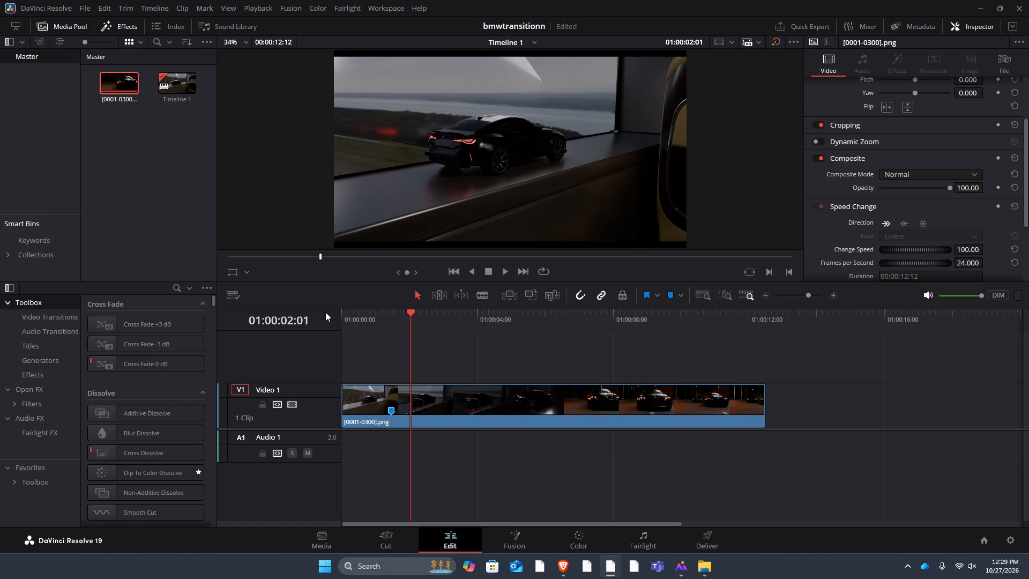
pyautogui.press('space')
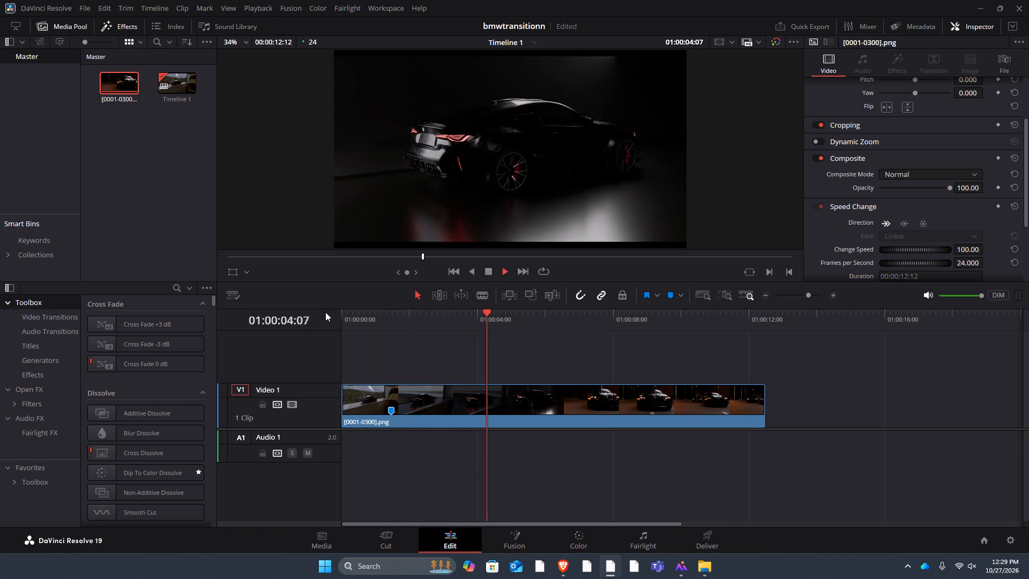
pyautogui.press('space')
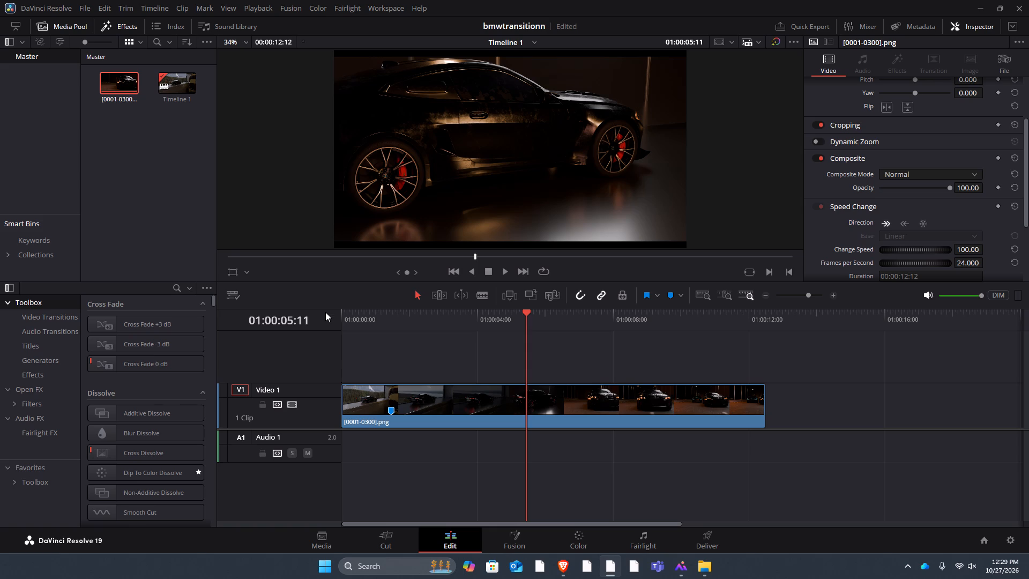
pyautogui.press('space')
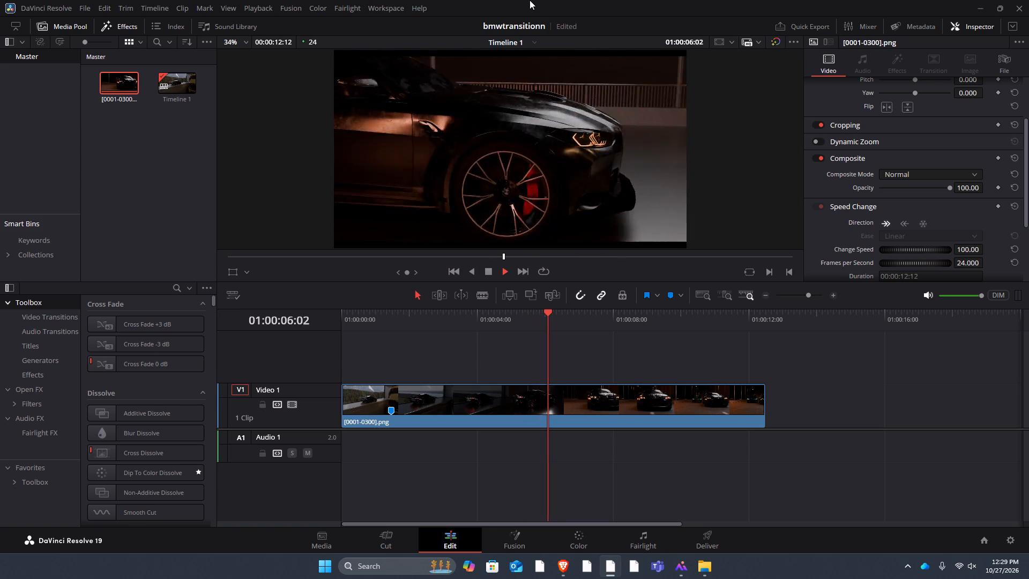
pyautogui.press('space')
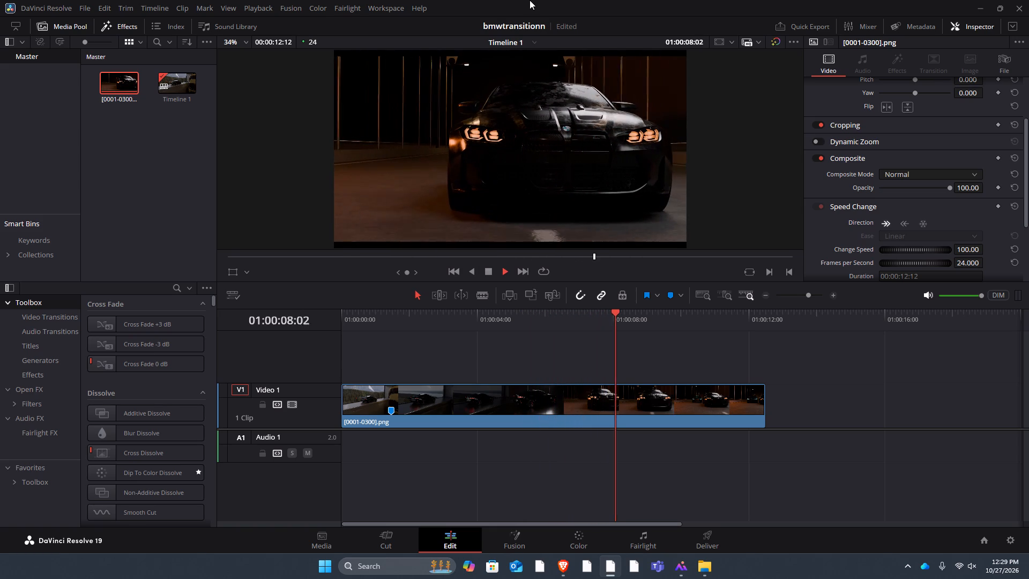
# Park the playhead at 01:00:05:21 and turn on Blade Edit Mode and Dynamic Trim Mode.
pyautogui.moveTo(619, 313); pyautogui.dragTo(614, 313)
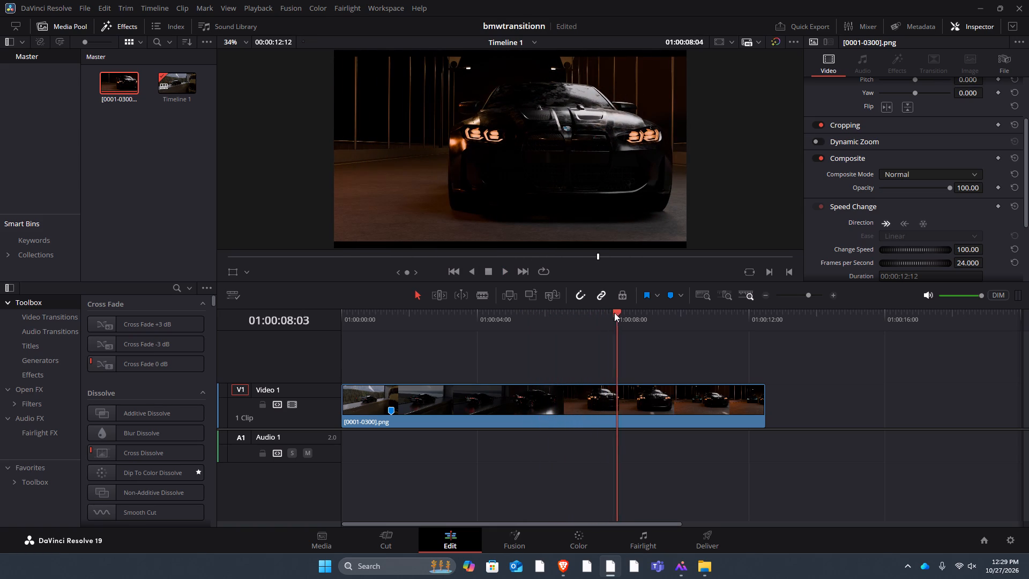
pyautogui.moveTo(614, 313); pyautogui.dragTo(532, 314)
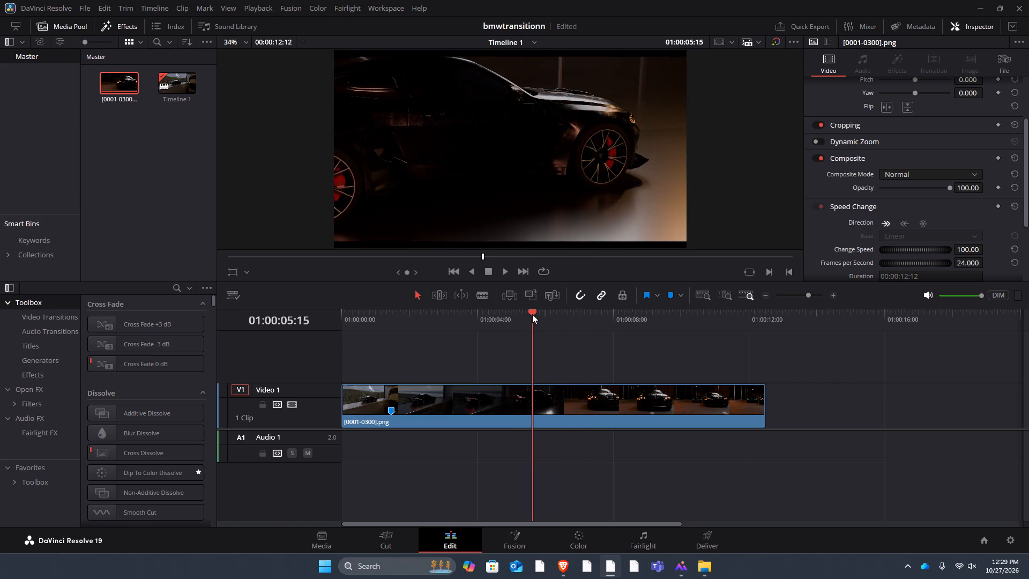
pyautogui.moveTo(532, 314); pyautogui.dragTo(541, 311)
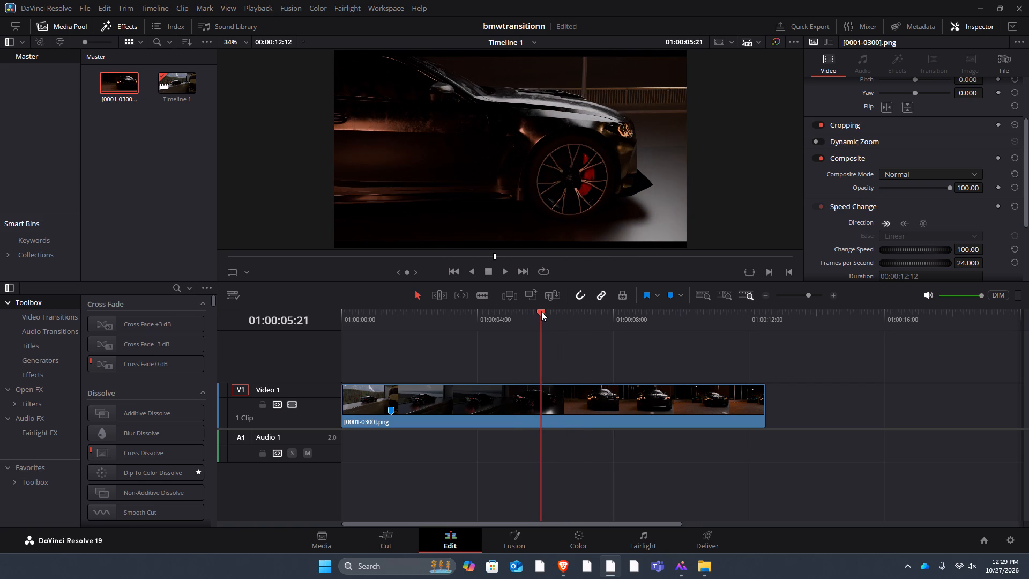
pyautogui.moveTo(541, 311); pyautogui.dragTo(543, 310)
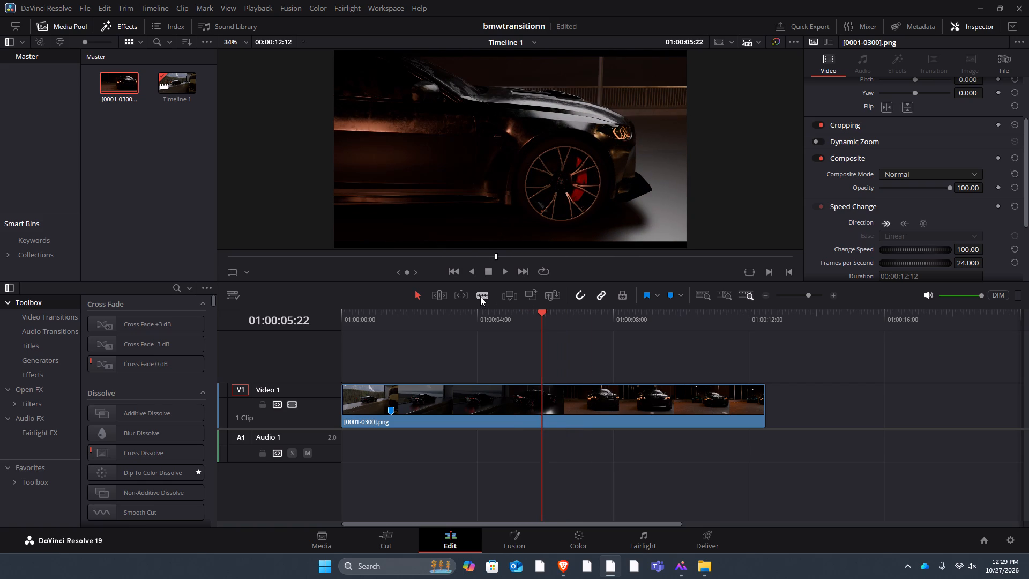
pyautogui.click(480, 296)
pyautogui.click(485, 295)
pyautogui.click(466, 295)
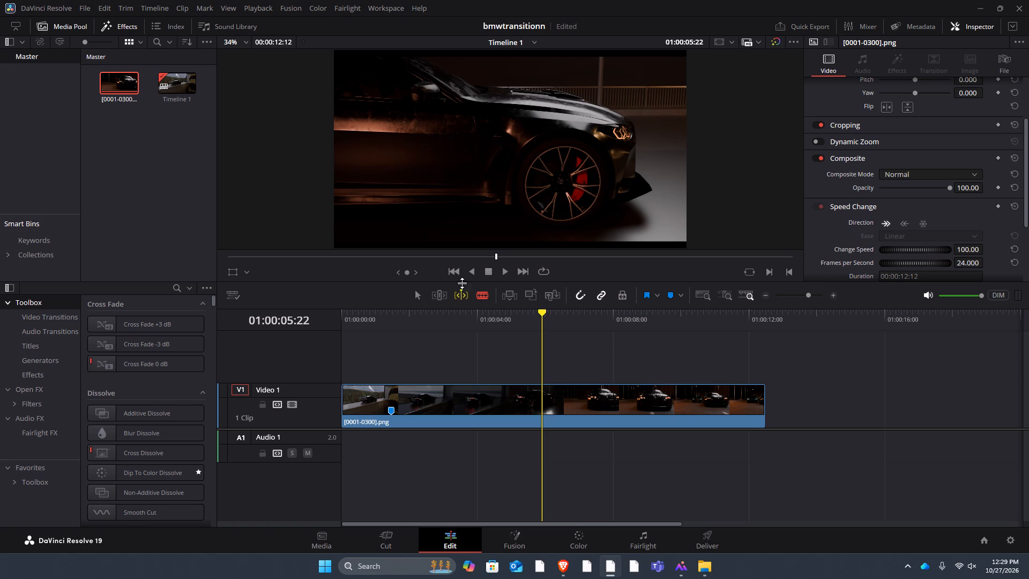
pyautogui.click(543, 311)
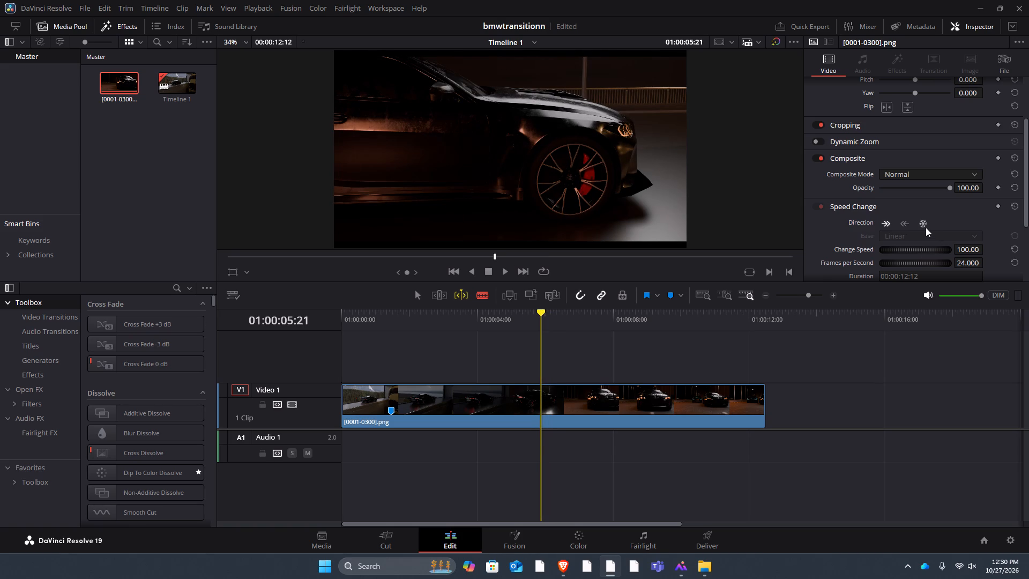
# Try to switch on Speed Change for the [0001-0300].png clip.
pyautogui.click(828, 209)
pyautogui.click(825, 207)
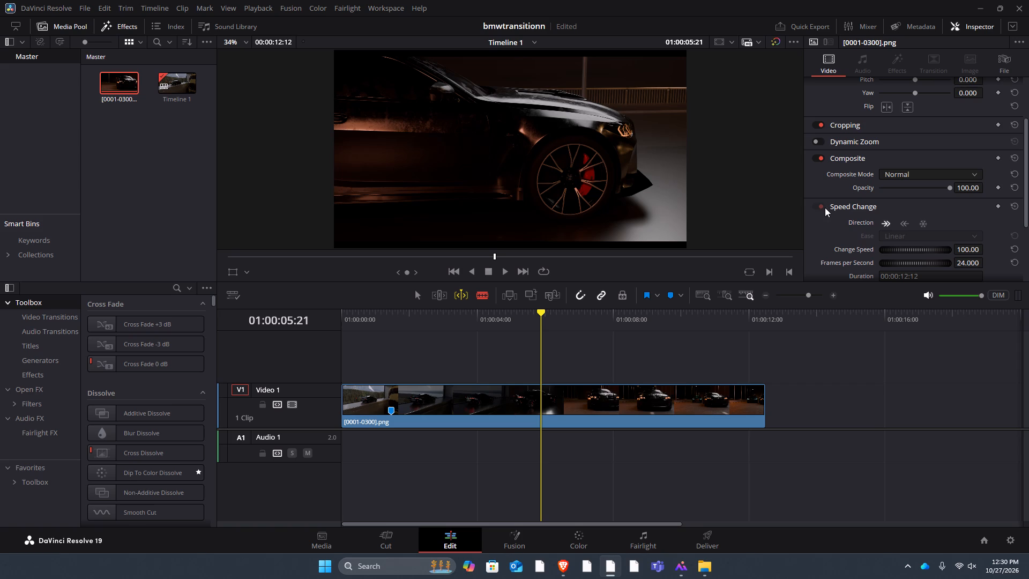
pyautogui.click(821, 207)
# Enable Dynamic Zoom on the [0001-0300].png clip and set its ease to Ease In.
pyautogui.scroll(1, 832, 166)
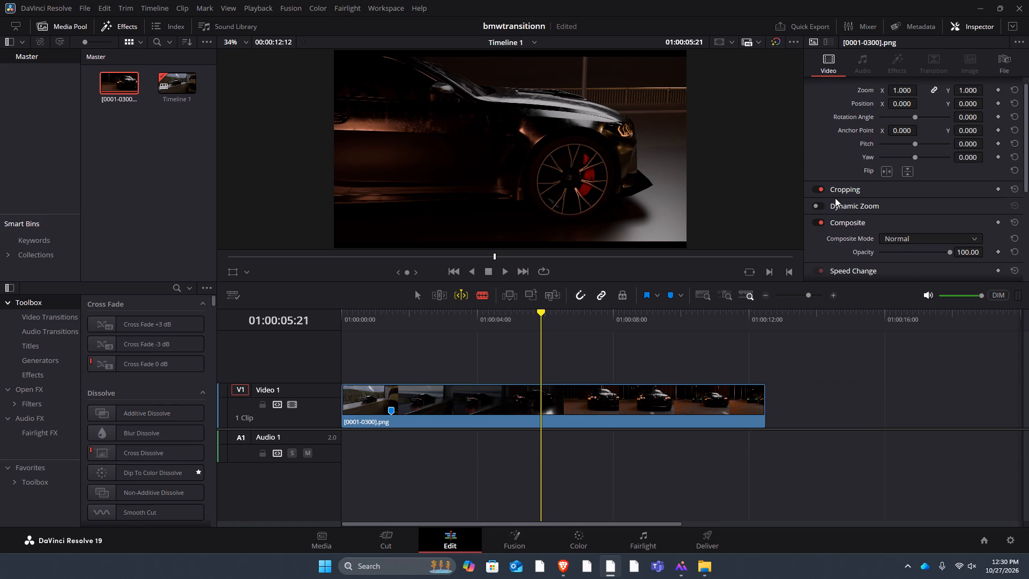
pyautogui.click(820, 204)
pyautogui.click(820, 204)
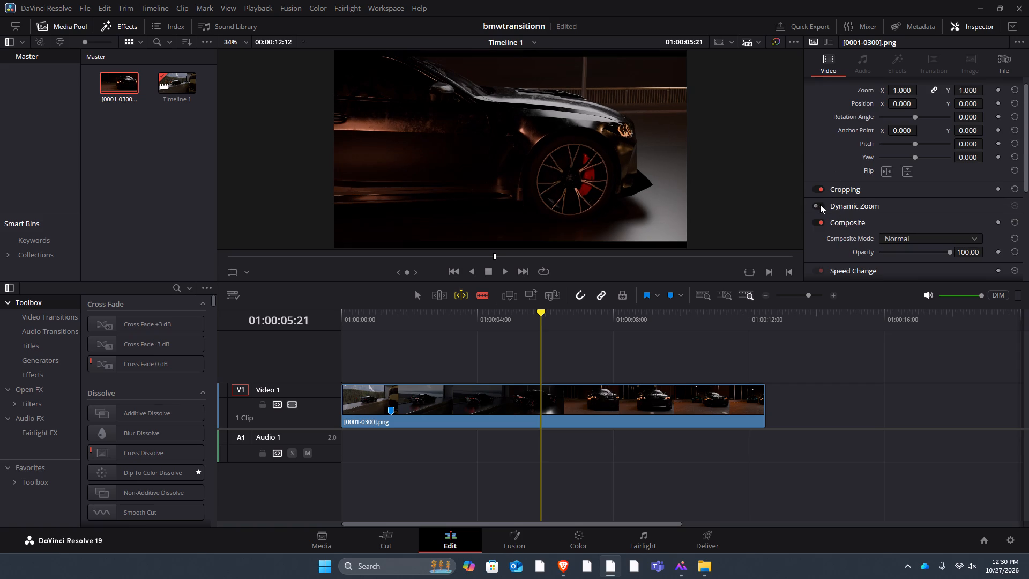
pyautogui.click(820, 204)
pyautogui.click(862, 204)
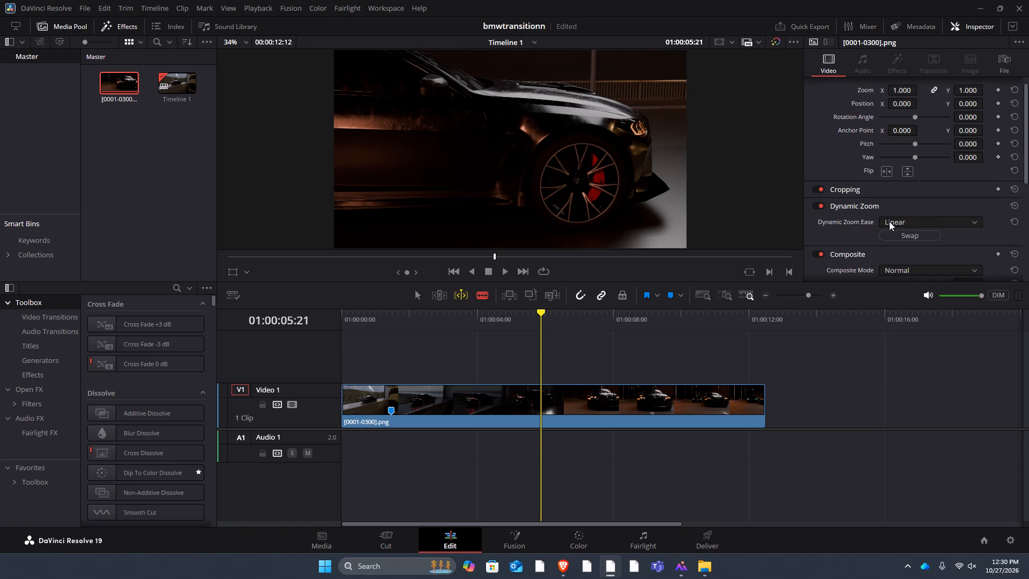
pyautogui.click(897, 233)
pyautogui.click(897, 234)
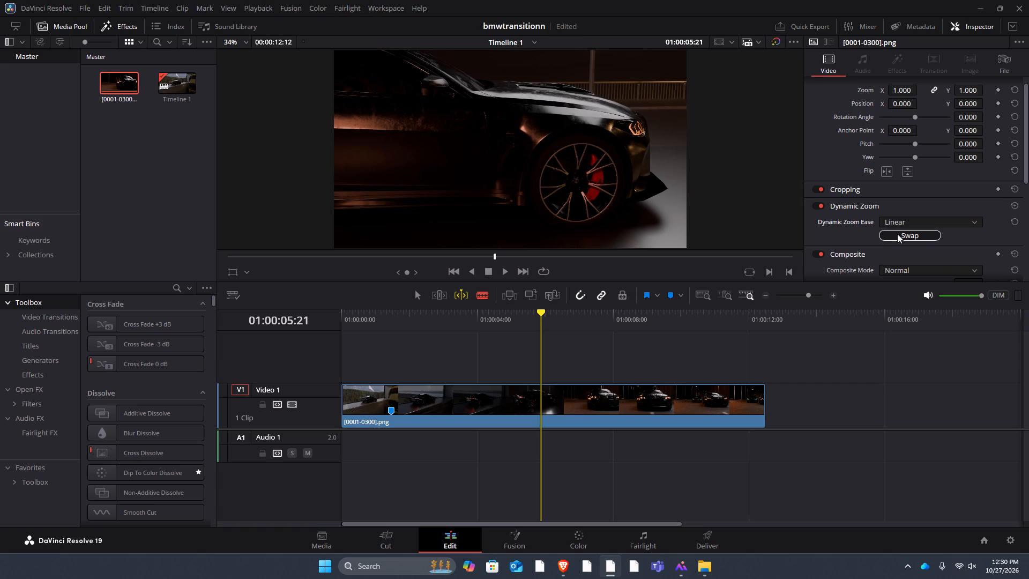
pyautogui.doubleClick(897, 231)
pyautogui.click(898, 222)
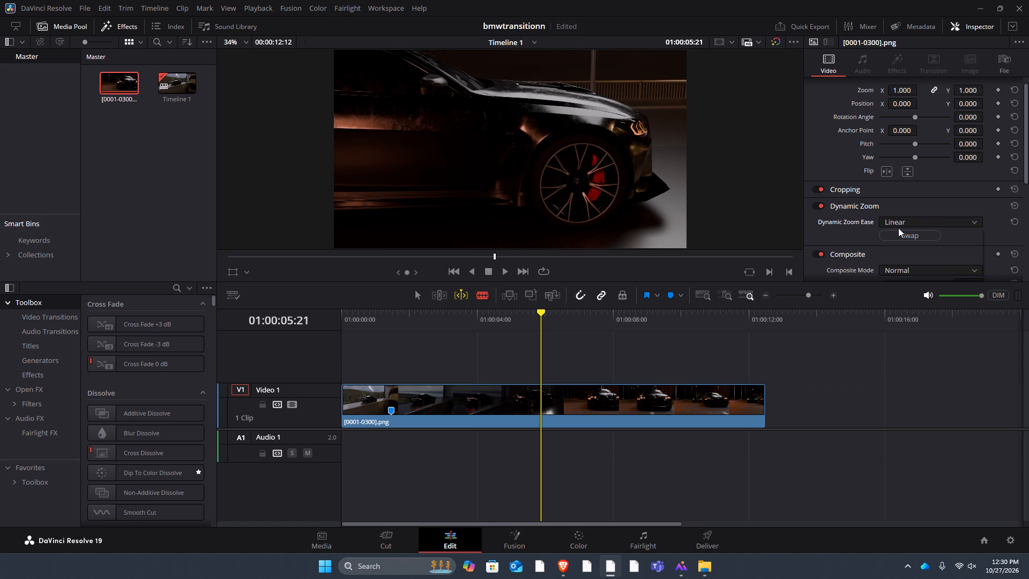
pyautogui.click(897, 250)
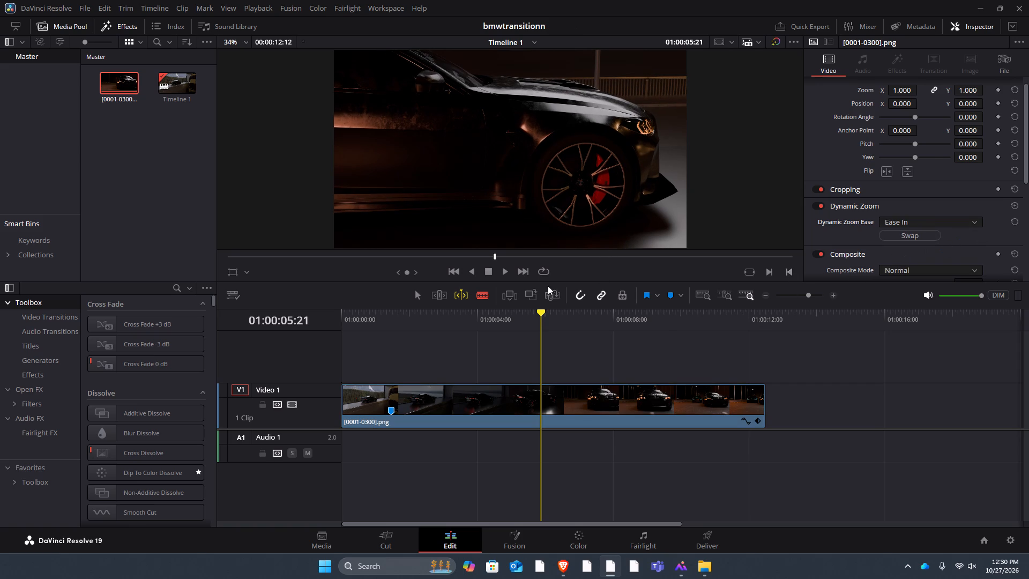
# Replay the clip from around 01:00:05:15 and again from its start, pausing repeatedly to examine where slow motion could begin.
pyautogui.moveTo(541, 313); pyautogui.dragTo(532, 315)
pyautogui.press('space')
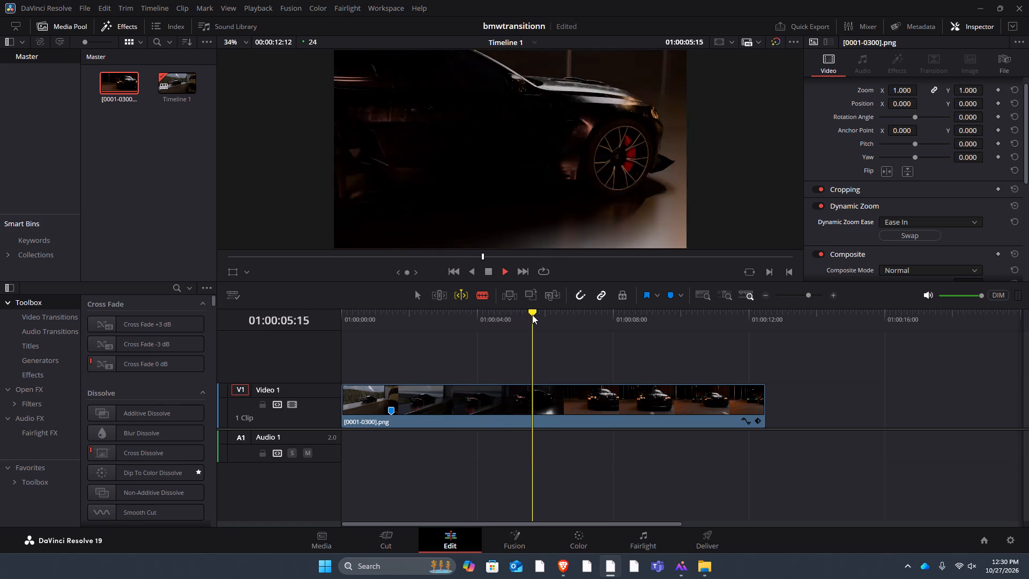
pyautogui.press('space')
pyautogui.press('space')
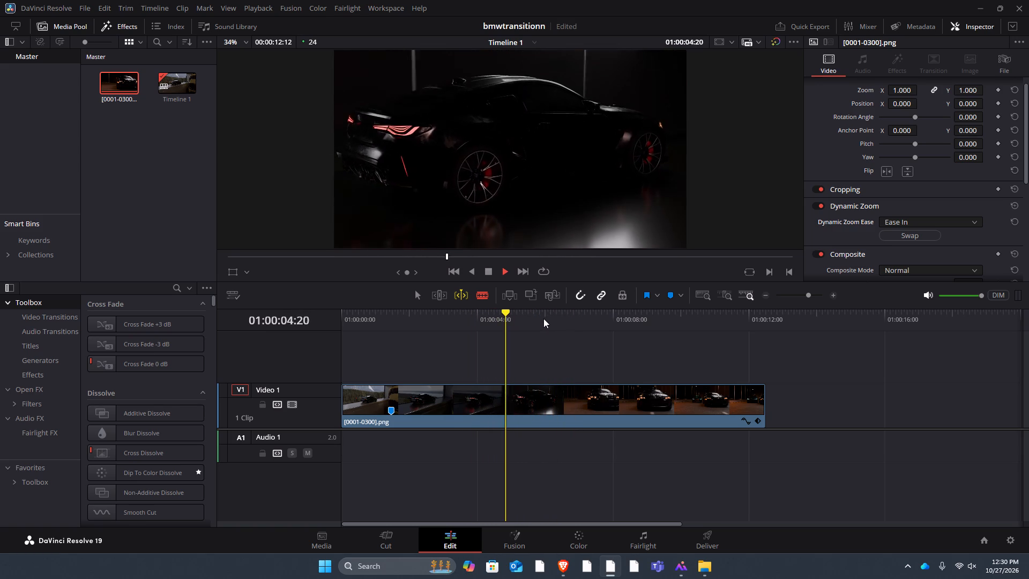
pyautogui.press('space')
pyautogui.press('space')
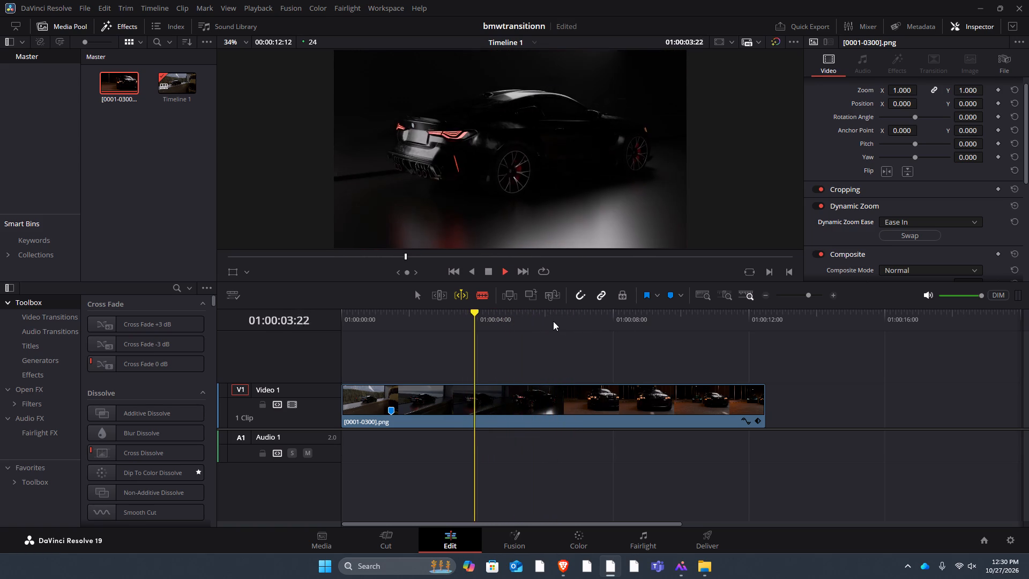
pyautogui.press('space')
pyautogui.press('space')
pyautogui.press('space')
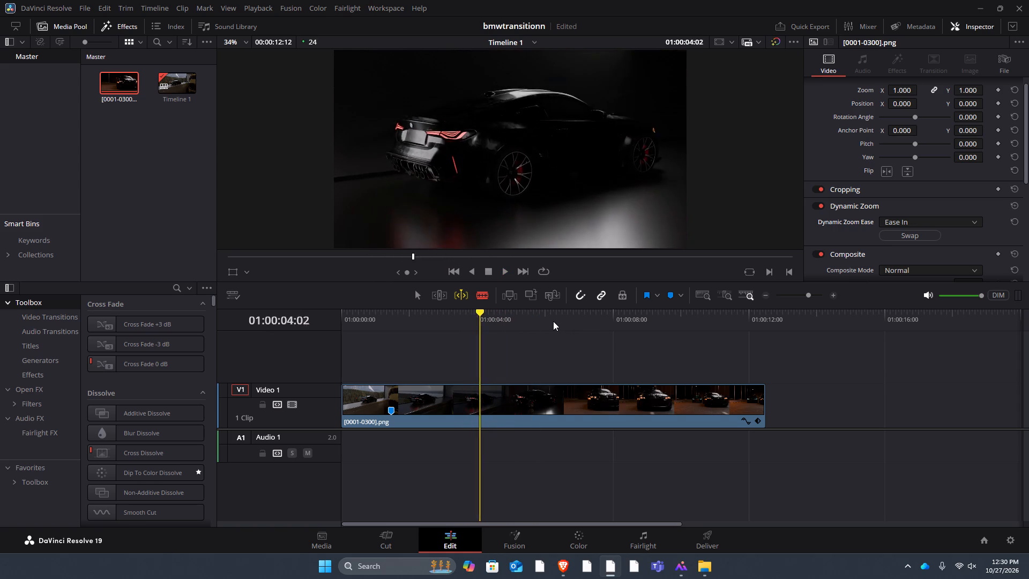
pyautogui.press('space')
pyautogui.press('space')
pyautogui.press('space')
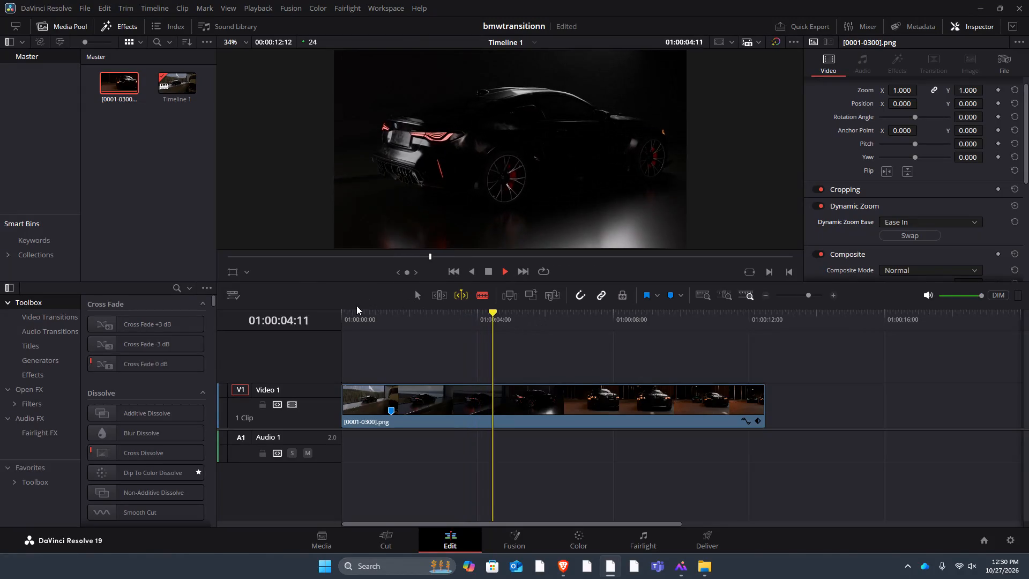
pyautogui.click(344, 312)
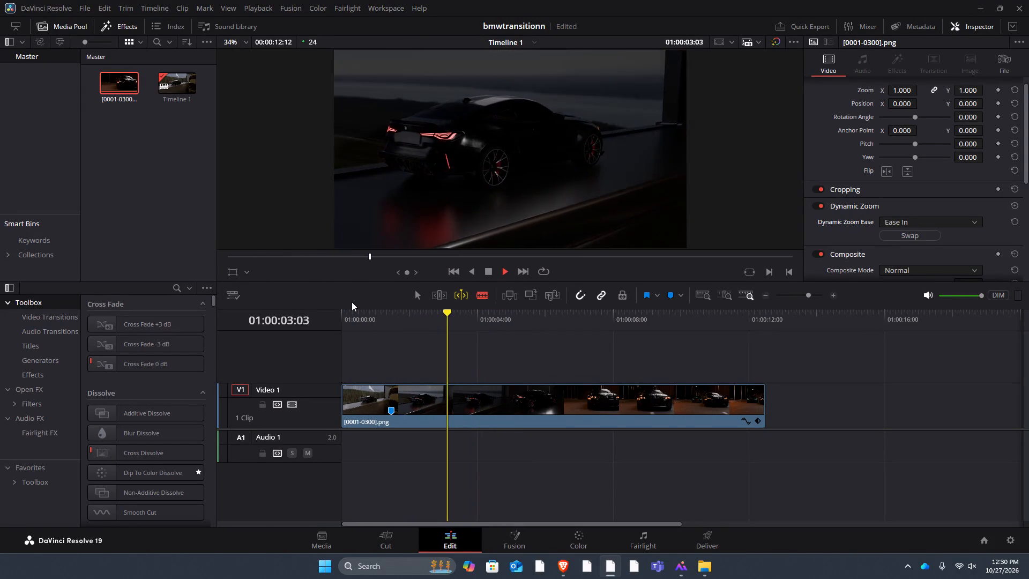
pyautogui.press('space')
pyautogui.press('space')
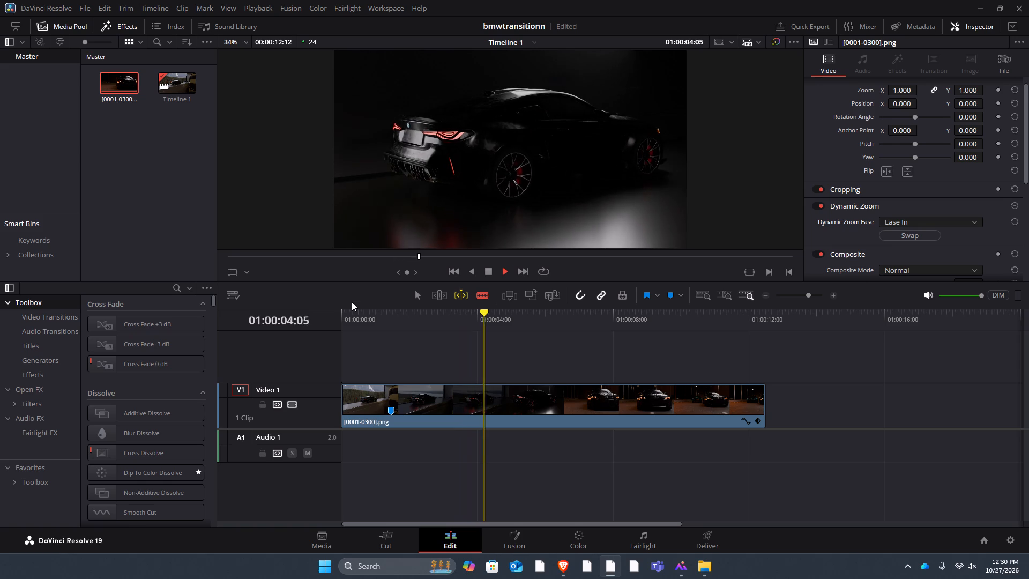
pyautogui.press('space')
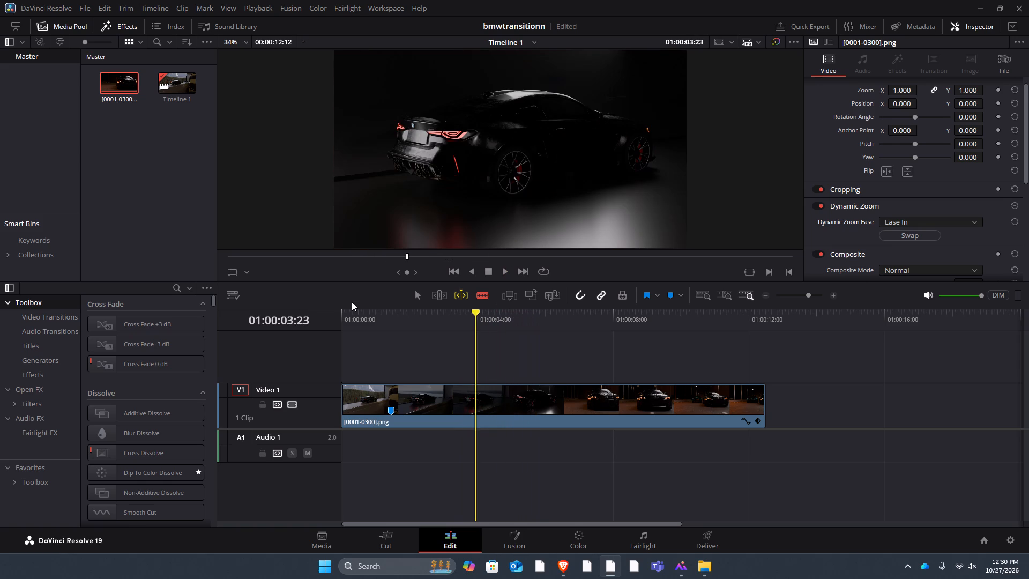
# Turn off Dynamic Trim Mode and play forward in short bursts, stopping the playhead at 01:00:05:22.
pyautogui.click(461, 291)
pyautogui.press('space')
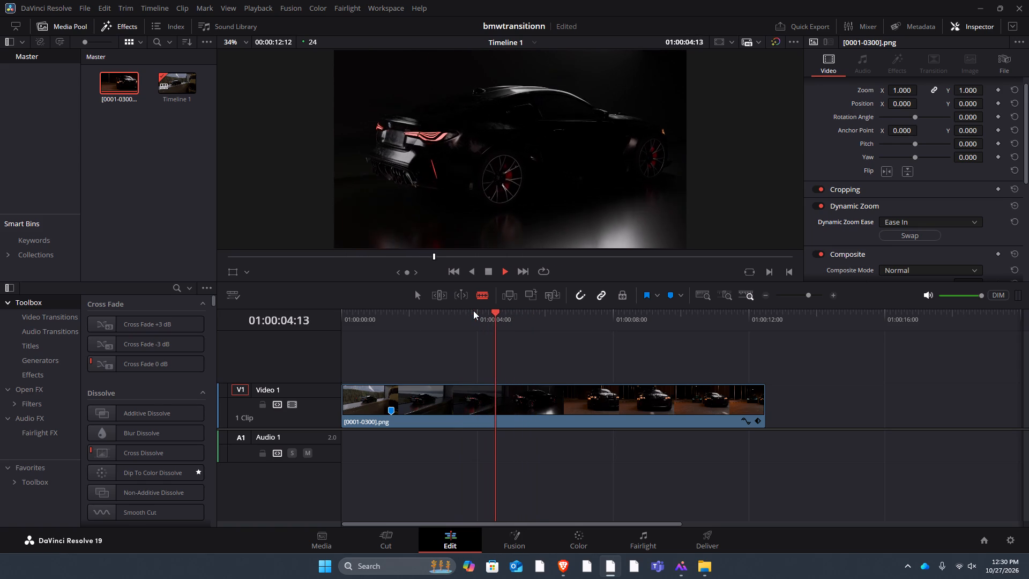
pyautogui.press('space')
pyautogui.press('space')
pyautogui.press('space')
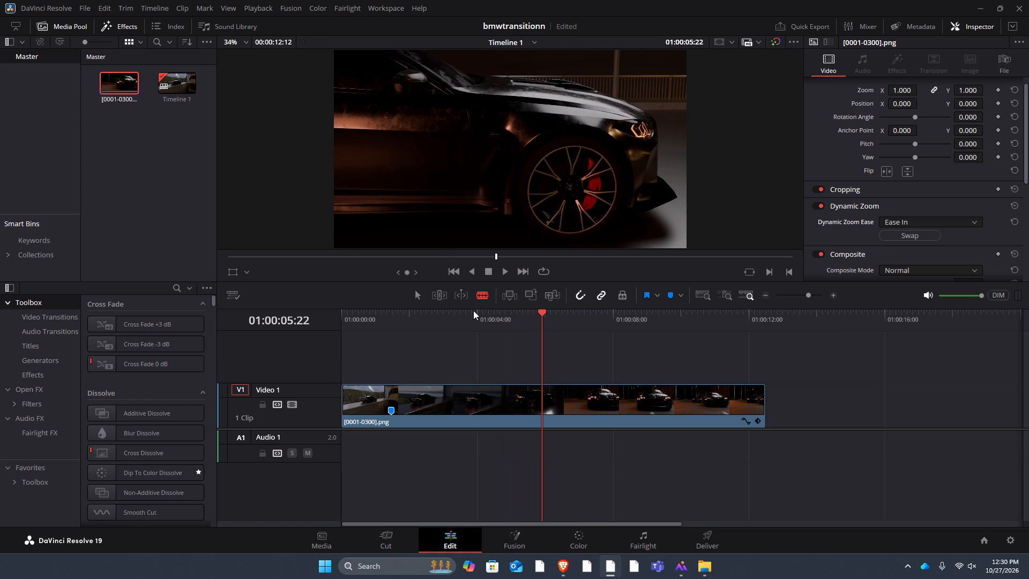
# Reset the clip's Speed Change settings and add a Speed Change keyframe with the playhead at 01:00:05:22.
pyautogui.scroll(-5, 878, 236)
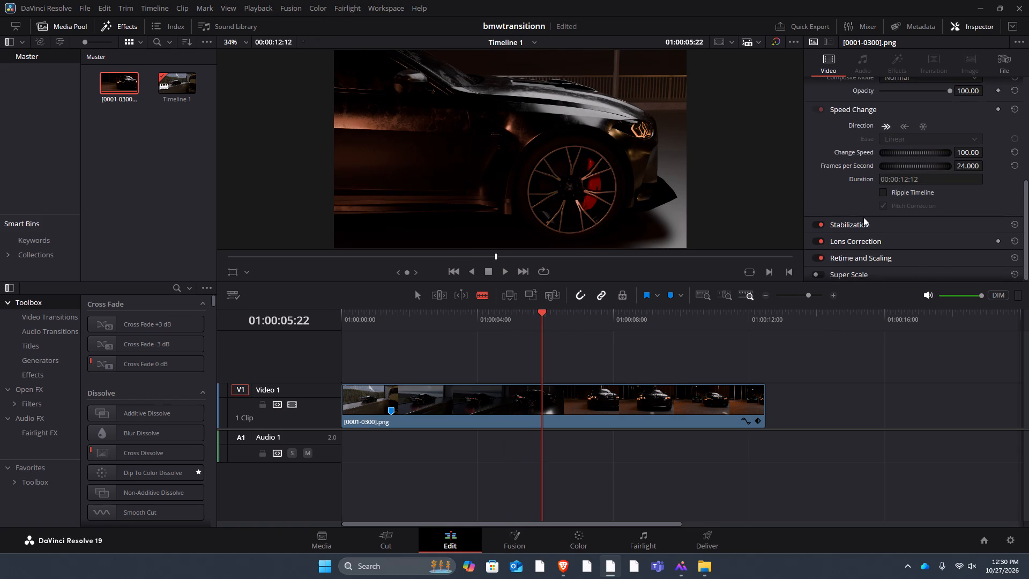
pyautogui.click(815, 106)
pyautogui.click(1016, 108)
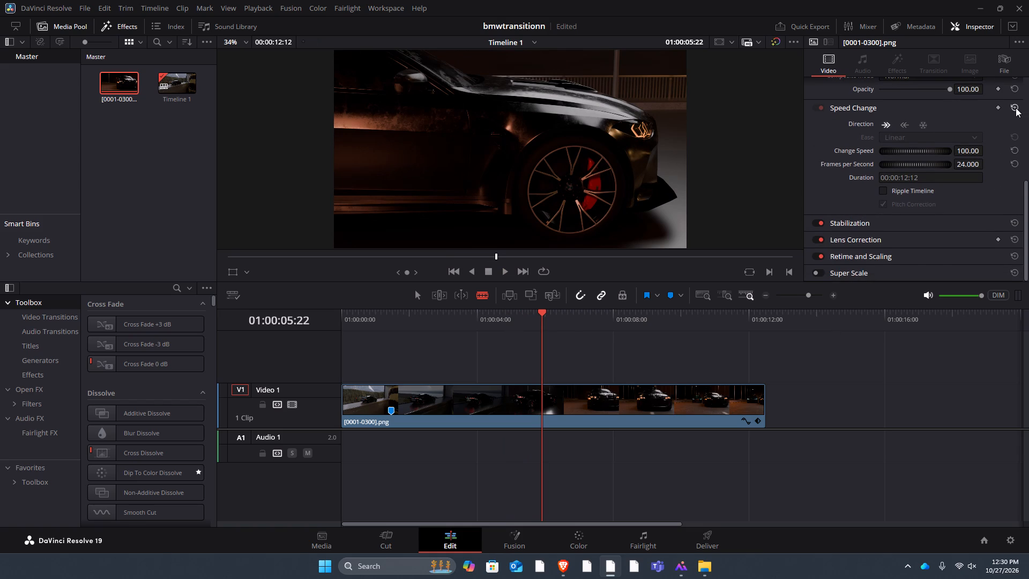
pyautogui.click(1016, 108)
pyautogui.click(1001, 106)
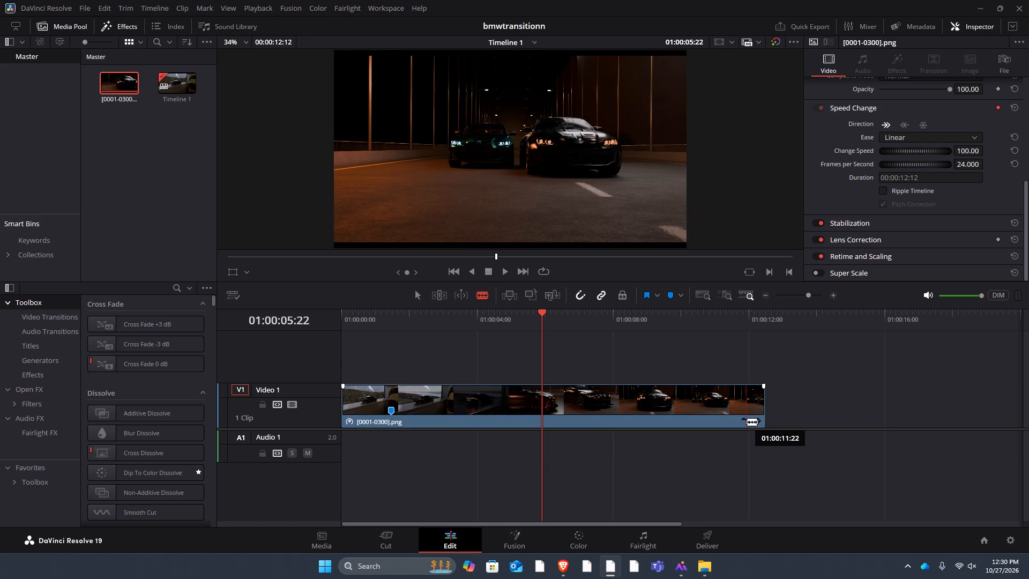
# Split the Video 1 clip at 01:00:05:22 and again at about 01:00:11:08 to isolate a middle section.
pyautogui.click(540, 409)
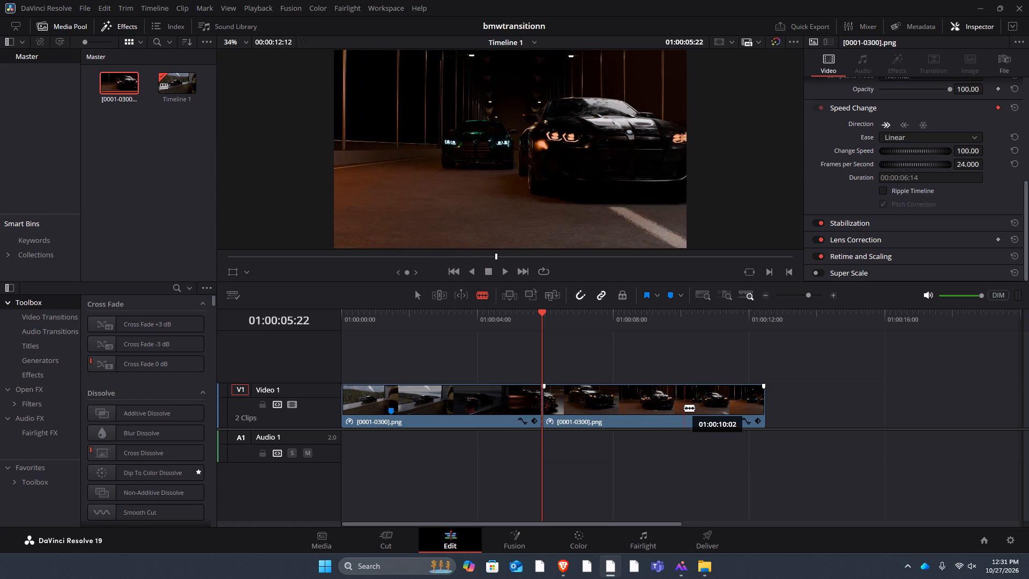
pyautogui.click(727, 407)
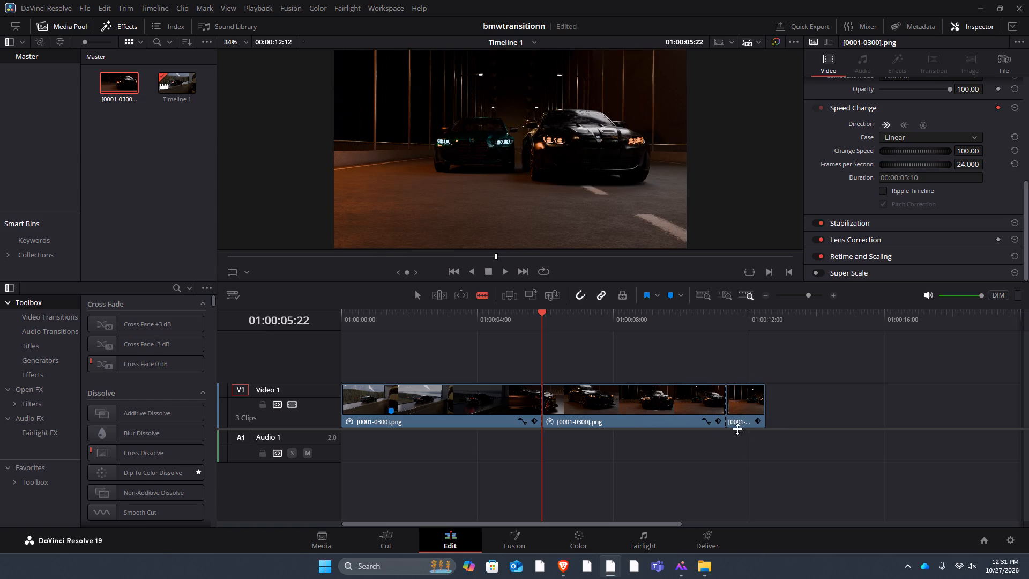
pyautogui.click(811, 435)
# Lower the middle section's Change Speed value to 8.00.
pyautogui.moveTo(916, 147); pyautogui.dragTo(897, 150)
pyautogui.moveTo(897, 150); pyautogui.dragTo(779, 166)
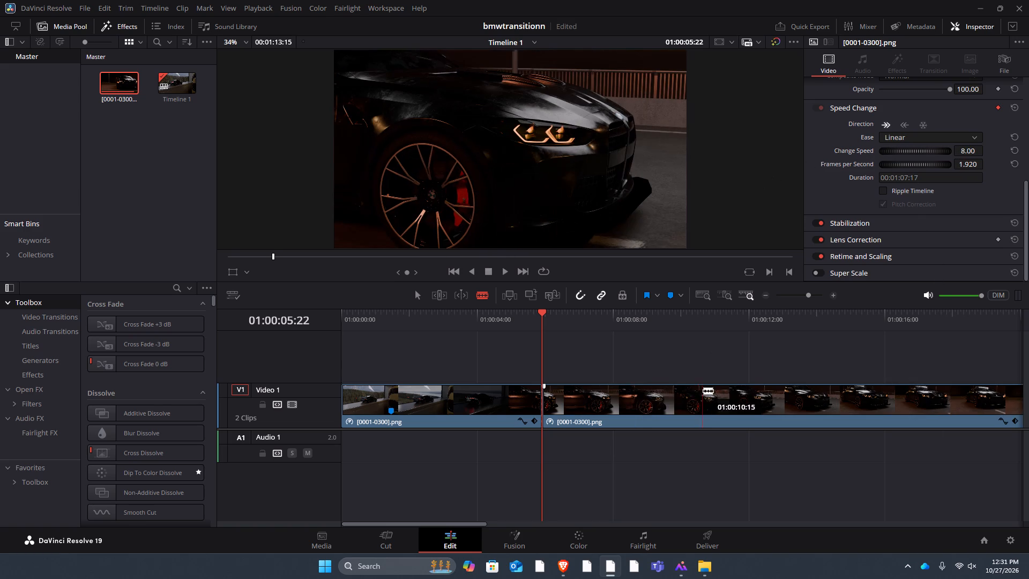
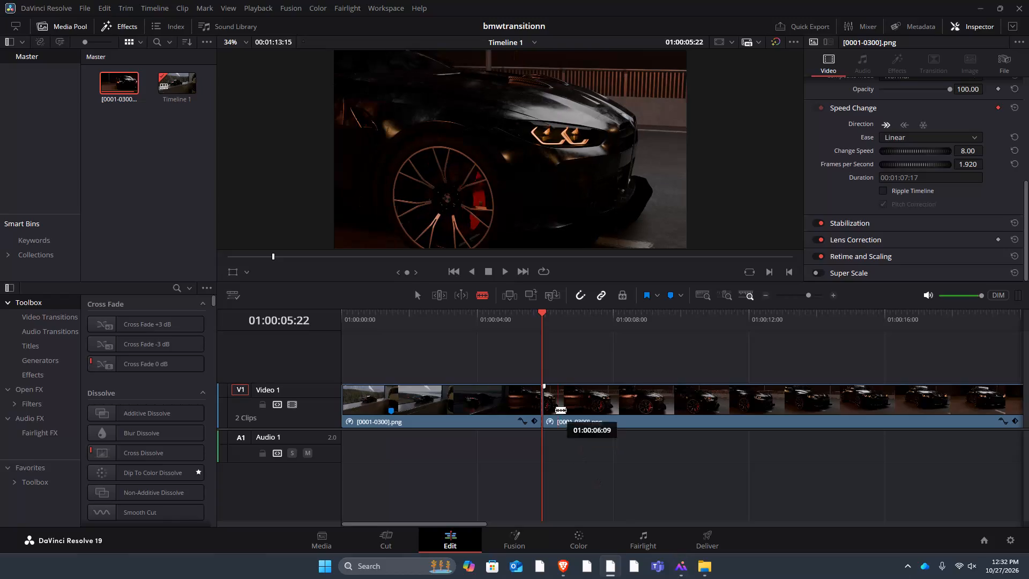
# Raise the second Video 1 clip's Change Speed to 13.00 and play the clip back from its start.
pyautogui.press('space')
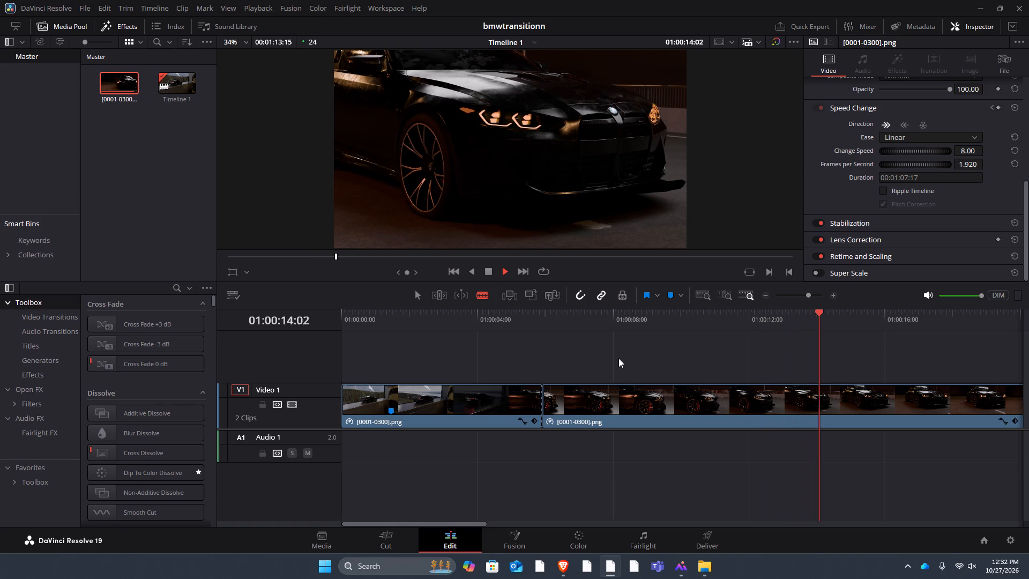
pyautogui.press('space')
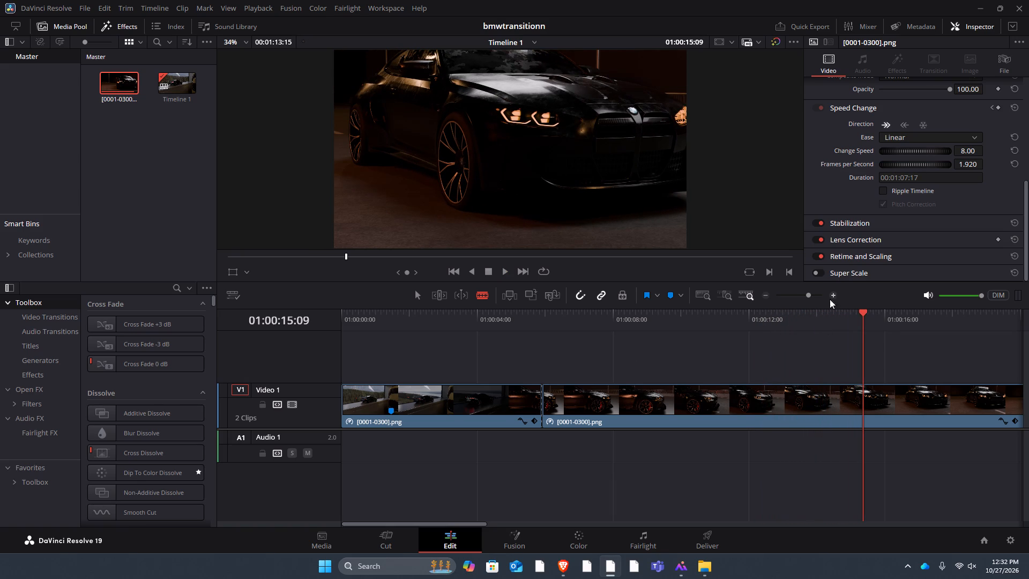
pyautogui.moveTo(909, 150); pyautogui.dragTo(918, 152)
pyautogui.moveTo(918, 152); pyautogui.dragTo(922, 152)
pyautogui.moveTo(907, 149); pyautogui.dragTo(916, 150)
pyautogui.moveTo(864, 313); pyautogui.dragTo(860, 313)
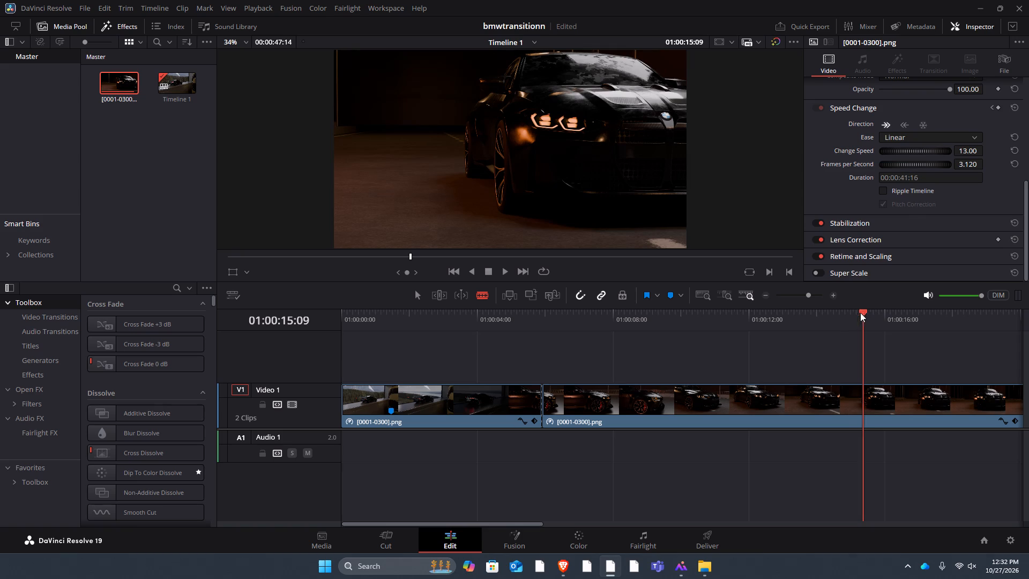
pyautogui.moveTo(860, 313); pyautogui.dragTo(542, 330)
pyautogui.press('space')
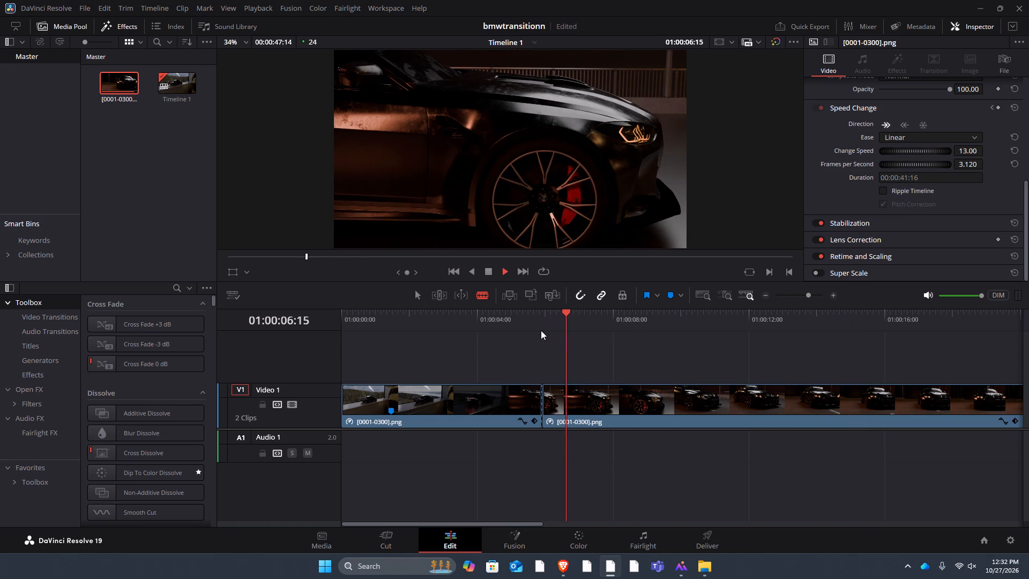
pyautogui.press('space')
# Set the second clip's Change Speed to 50.00 and play through it from just before its start.
pyautogui.click(968, 153)
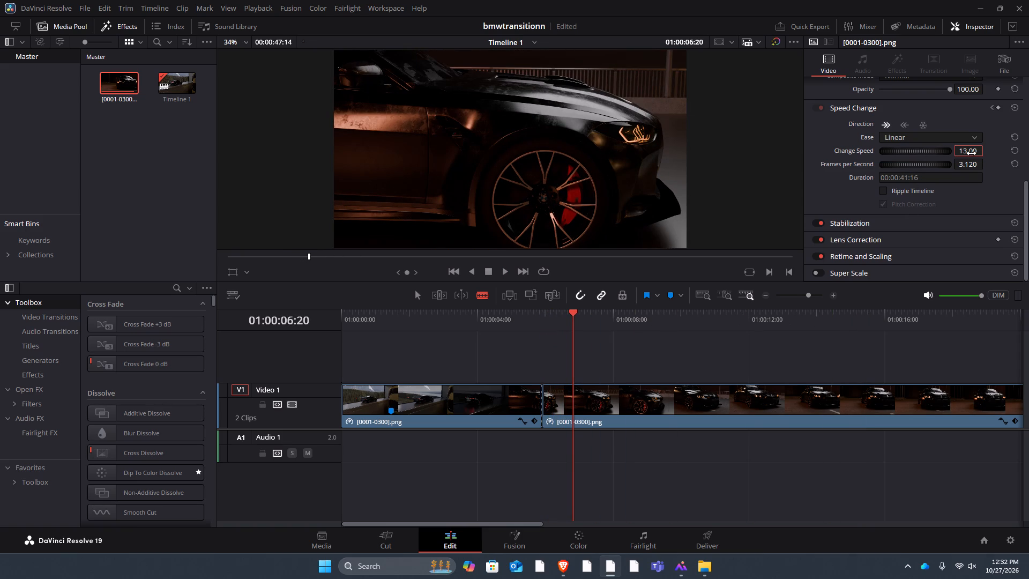
pyautogui.write('50')
pyautogui.press('Return')
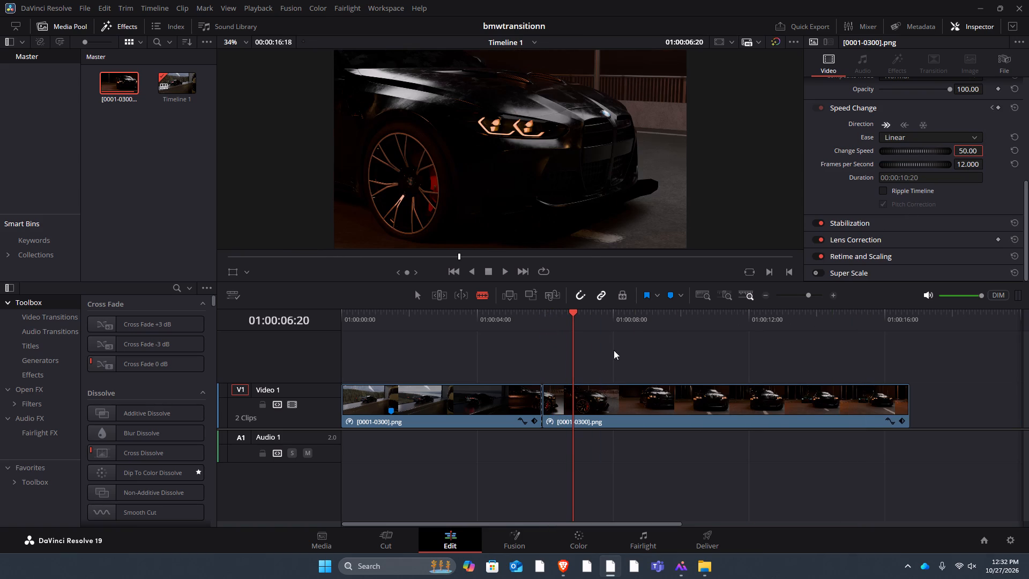
pyautogui.moveTo(574, 313); pyautogui.dragTo(536, 314)
pyautogui.press('space')
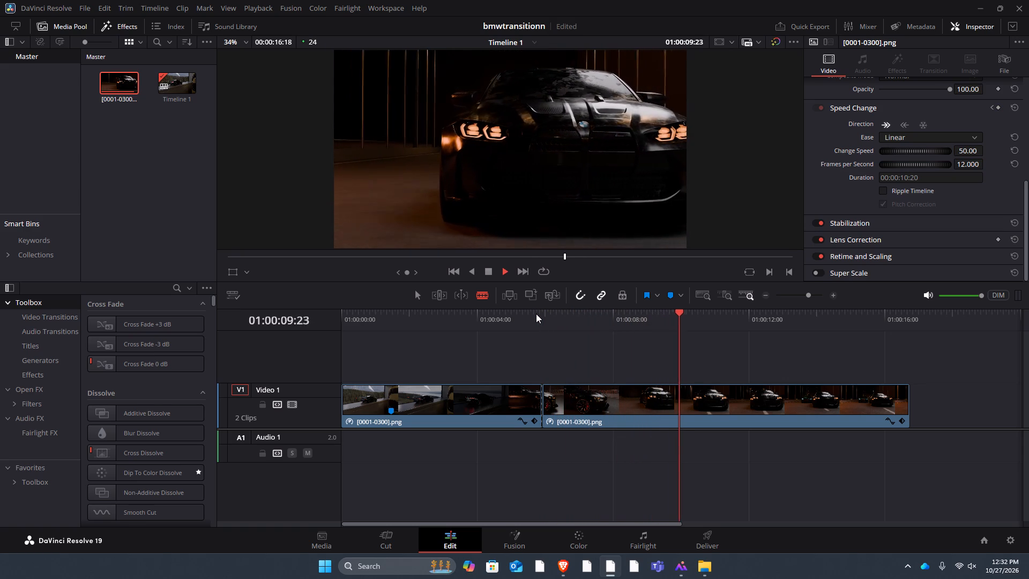
pyautogui.press('space')
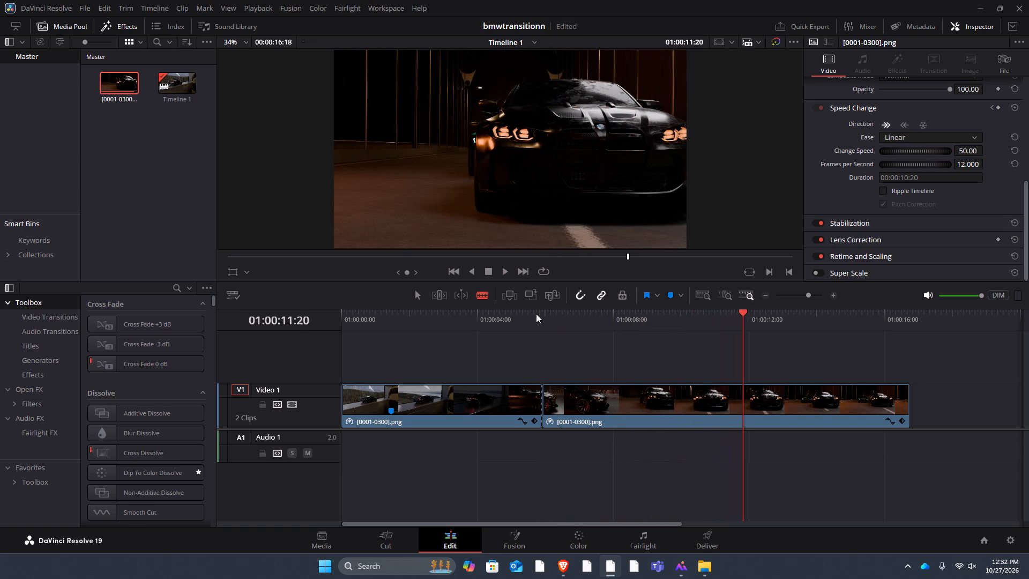
# Split the second Video 1 clip at 01:00:11:15 and again just before it, leaving a thin sliver clip between.
pyautogui.click(741, 312)
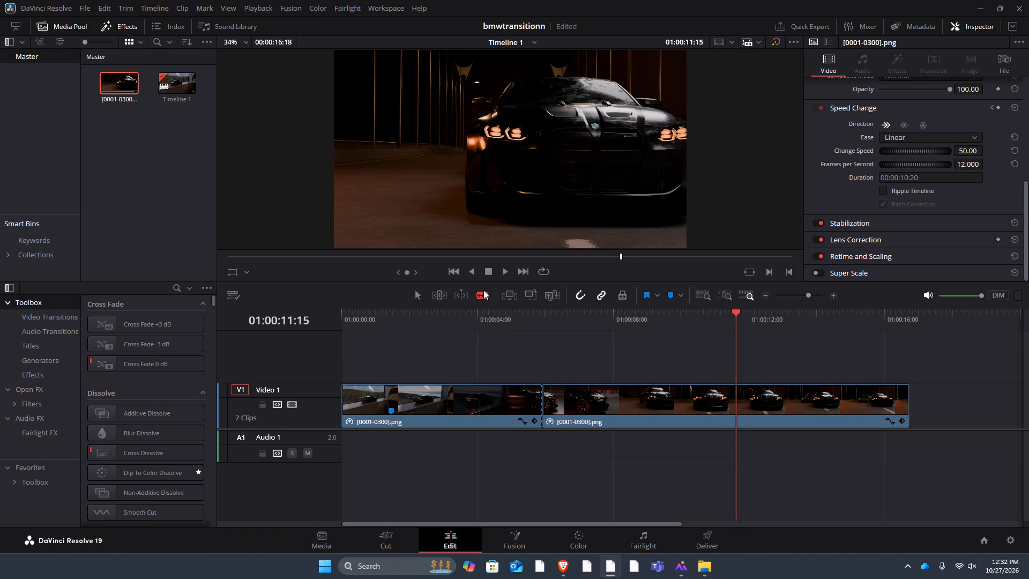
pyautogui.click(734, 403)
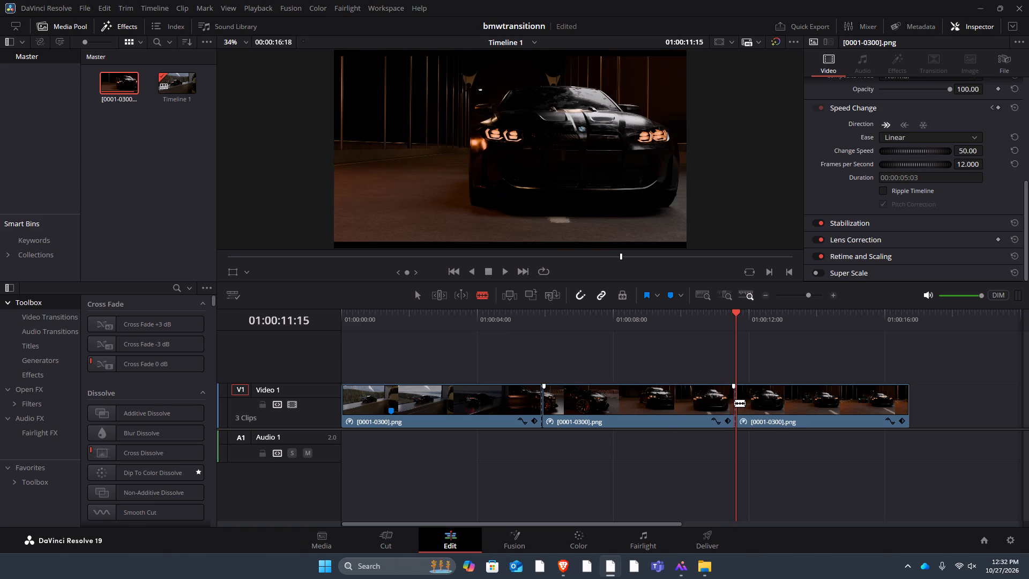
pyautogui.moveTo(734, 403); pyautogui.dragTo(749, 404)
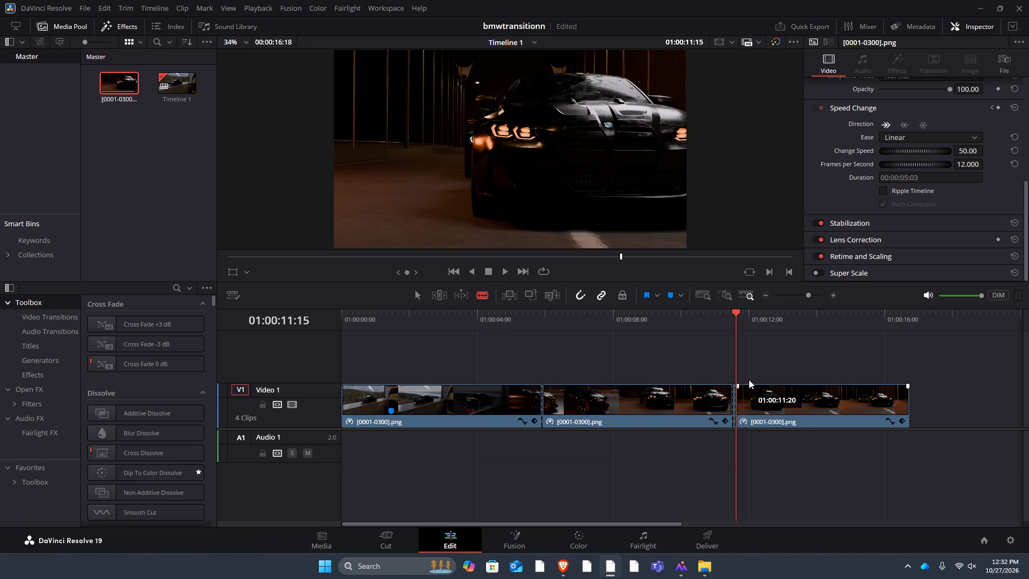
# In Trim Edit Mode, roll the sliver clip's end cut later until that clip lasts 00:00:01:06.
pyautogui.click(458, 293)
pyautogui.click(431, 293)
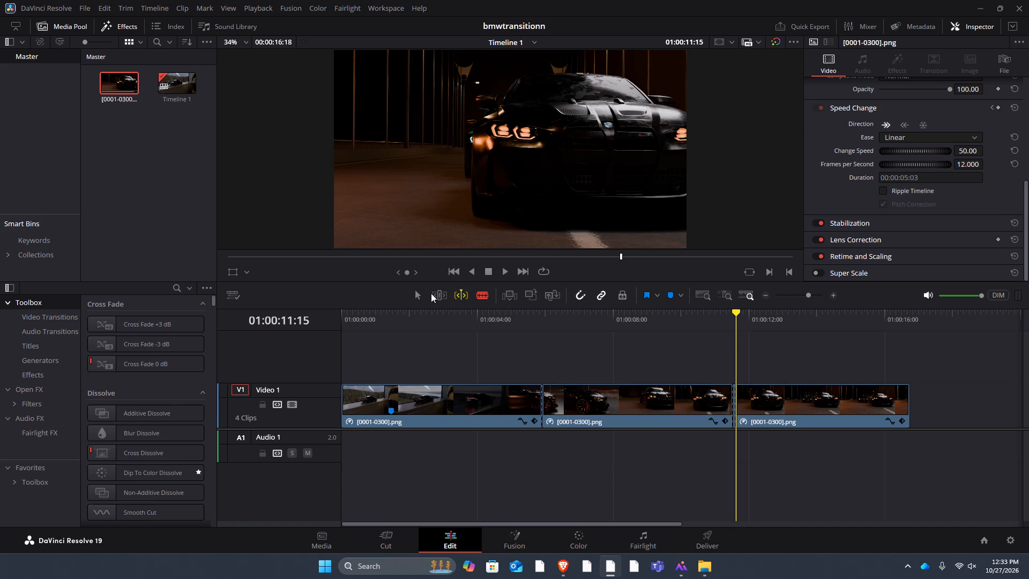
pyautogui.click(436, 294)
pyautogui.moveTo(737, 410); pyautogui.dragTo(745, 412)
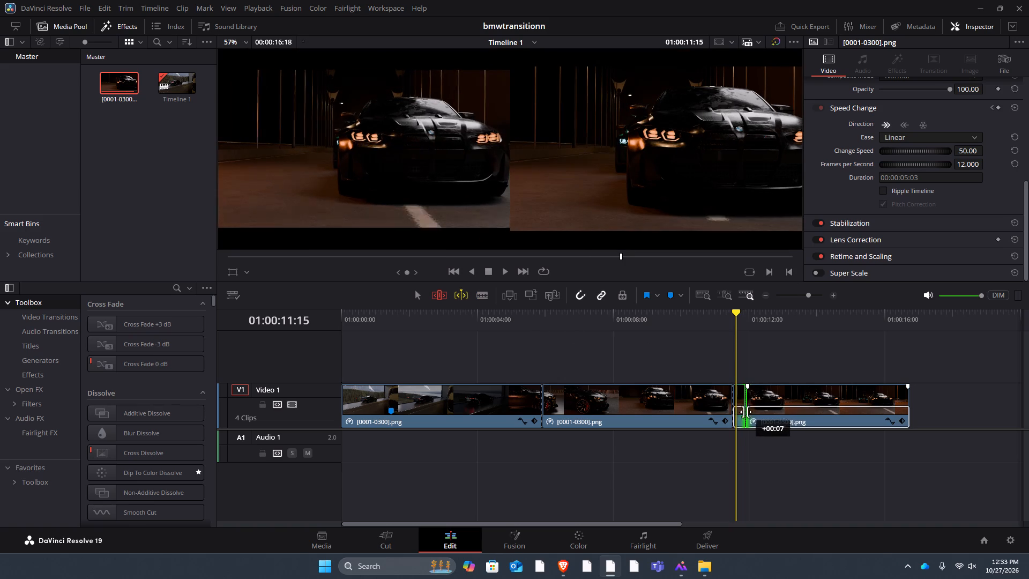
pyautogui.moveTo(745, 412); pyautogui.dragTo(760, 413)
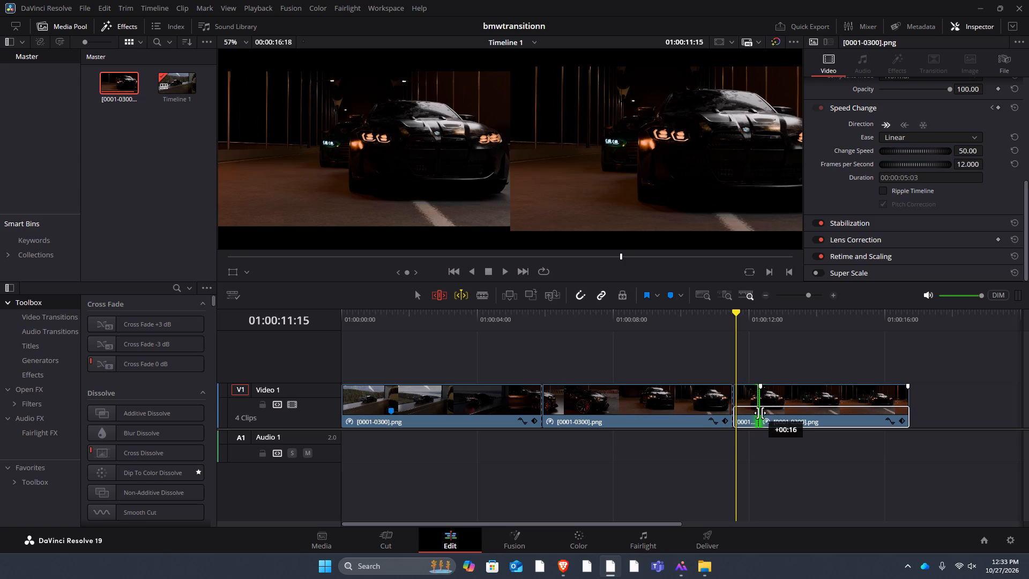
pyautogui.moveTo(760, 413); pyautogui.dragTo(777, 412)
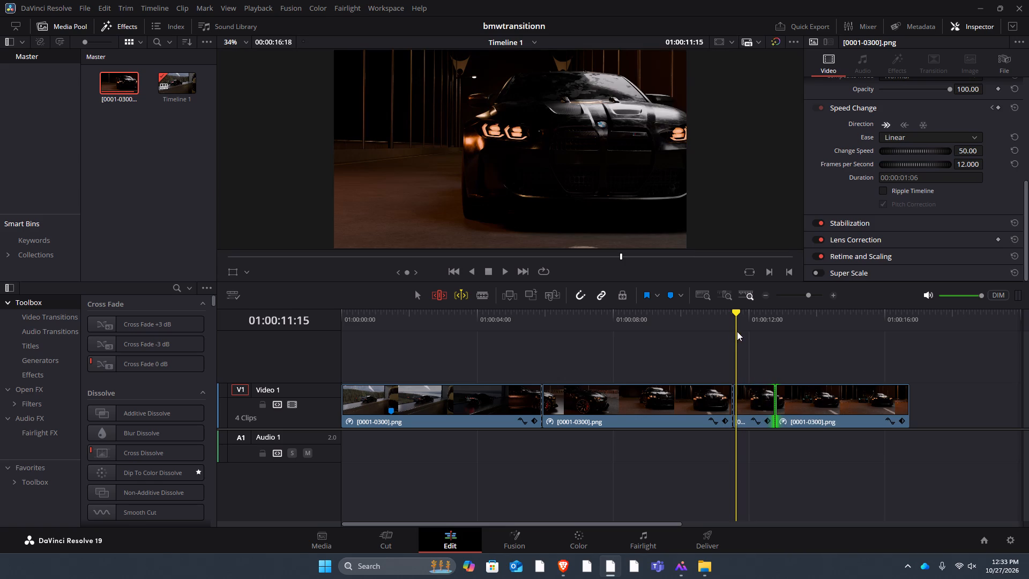
# Try playing back from 01:00:09:15 and turn off Dynamic Trim Mode.
pyautogui.moveTo(736, 310); pyautogui.dragTo(668, 311)
pyautogui.press('space')
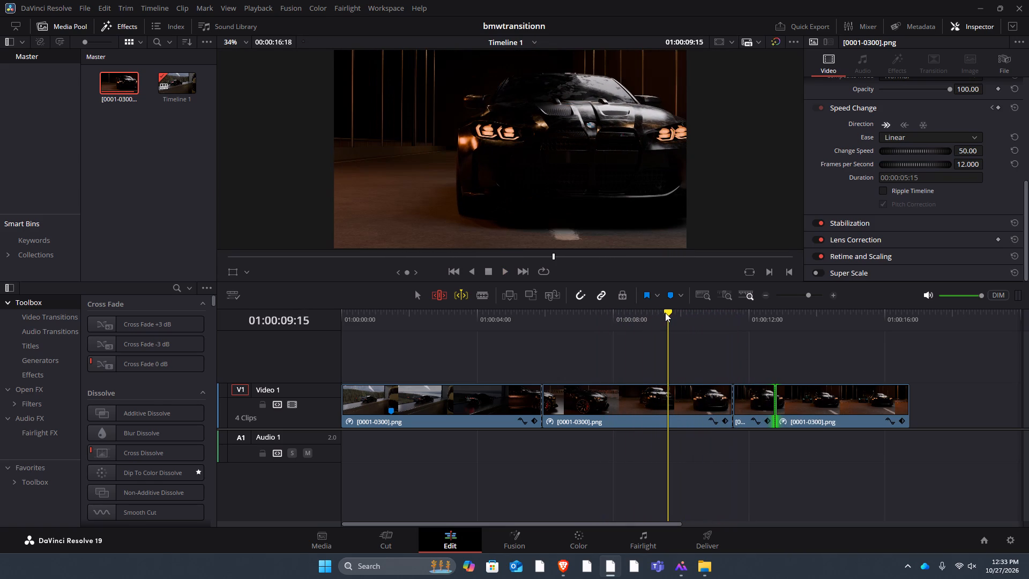
pyautogui.press('space')
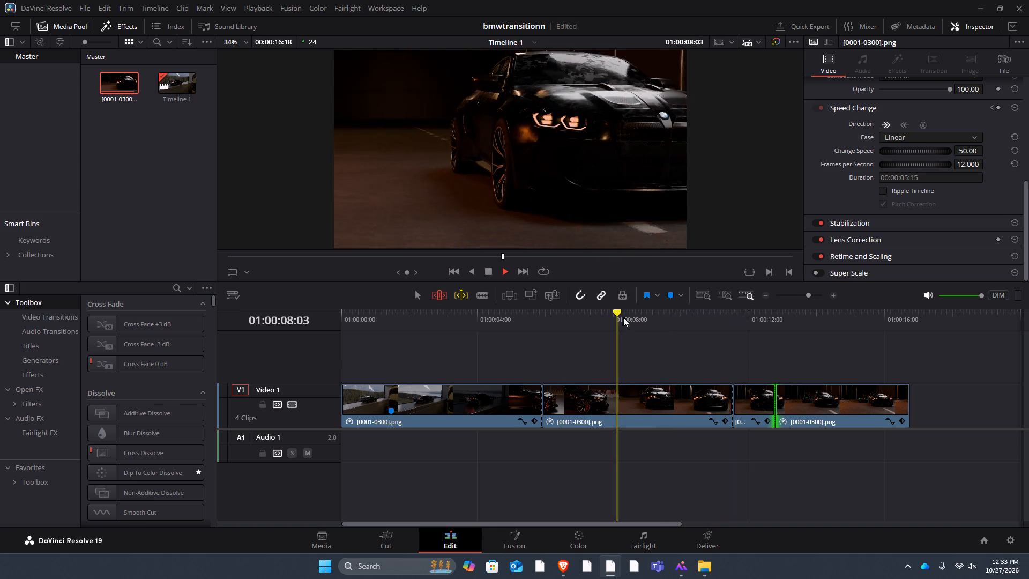
pyautogui.click(461, 292)
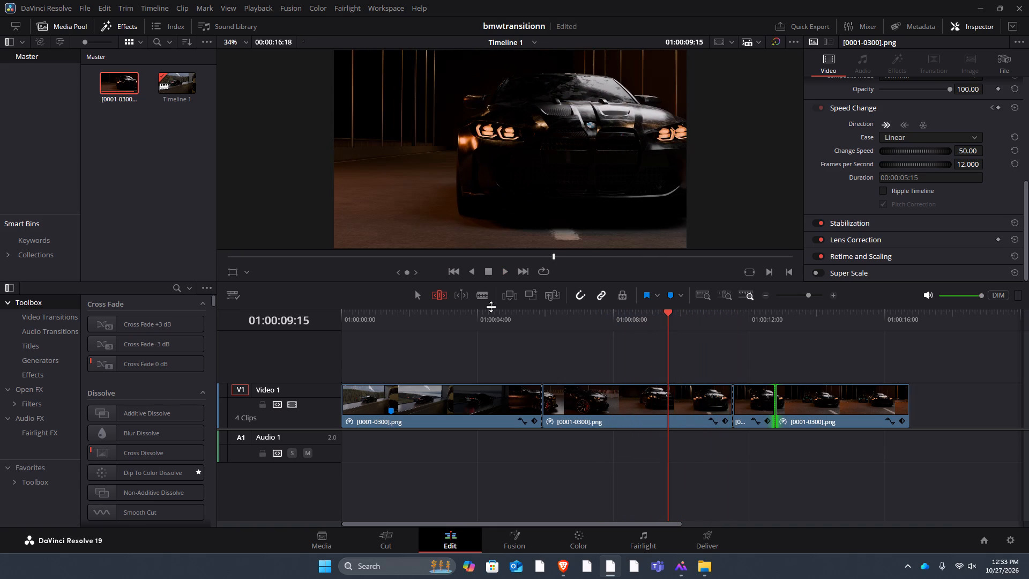
# Roll the short third clip's start cut earlier to give a 00:00:03:11 duration, and play across the new cut.
pyautogui.click(747, 409)
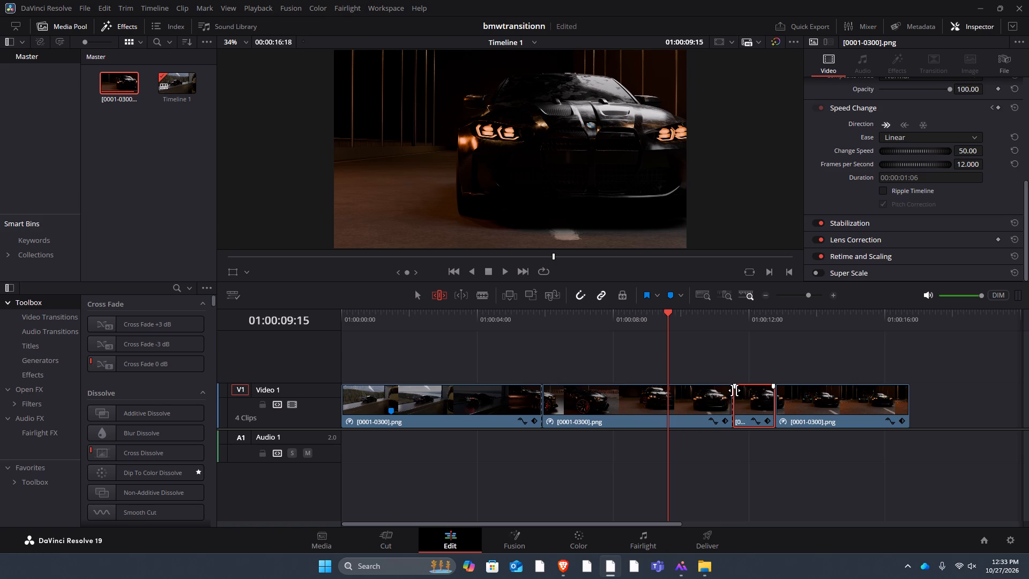
pyautogui.moveTo(733, 390); pyautogui.dragTo(727, 390)
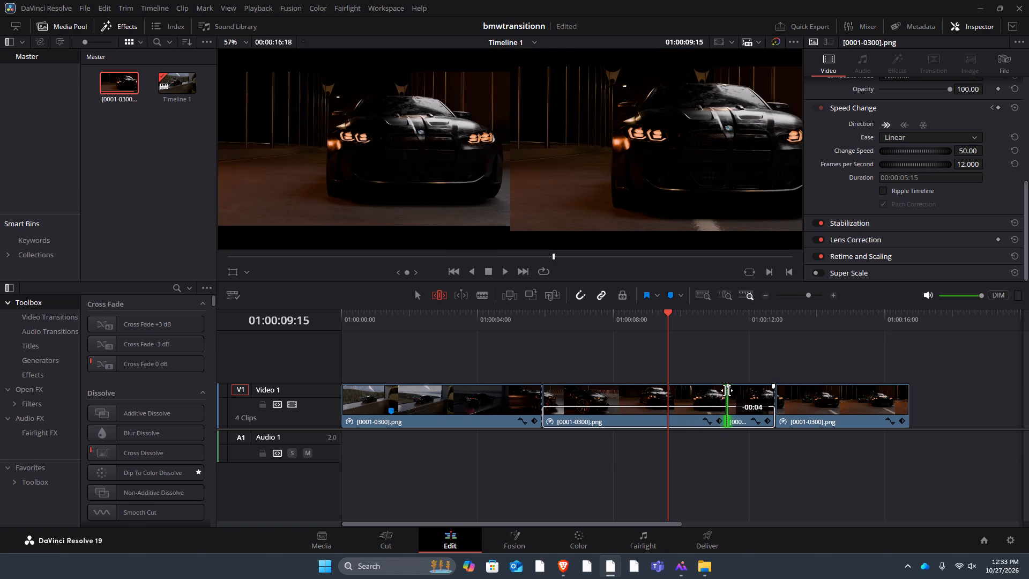
pyautogui.moveTo(727, 390); pyautogui.dragTo(693, 390)
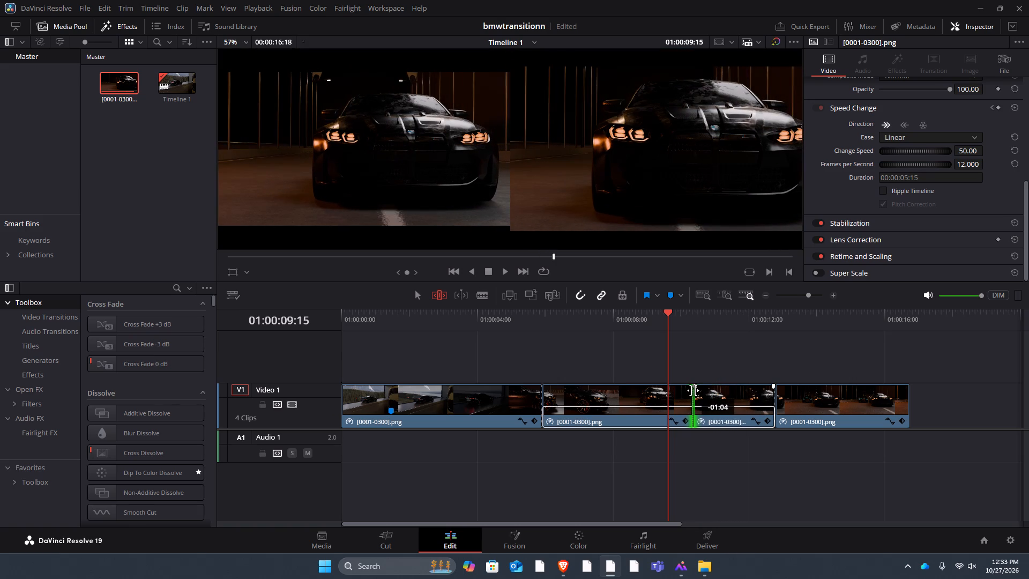
pyautogui.moveTo(693, 390); pyautogui.dragTo(674, 389)
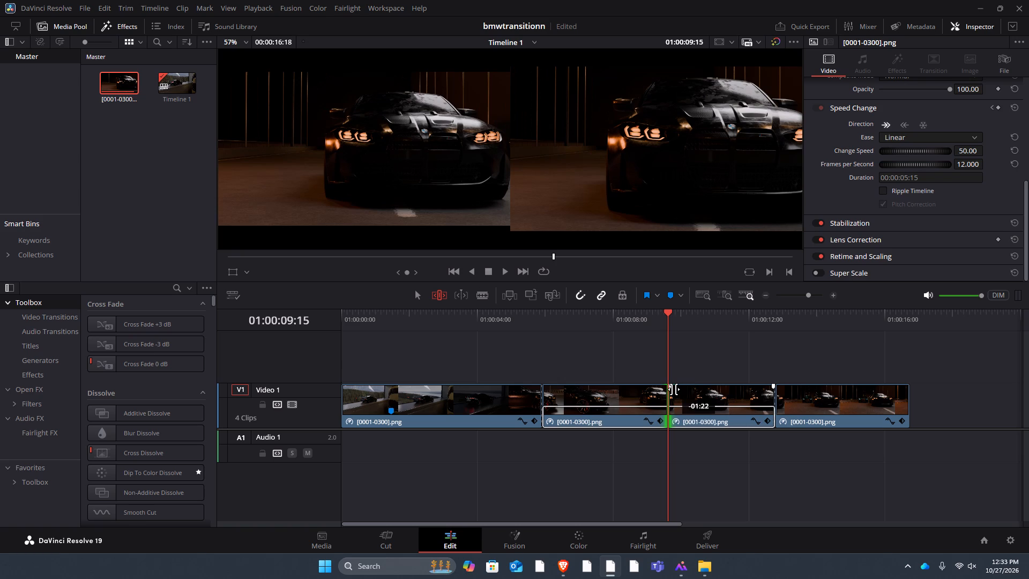
pyautogui.moveTo(674, 389); pyautogui.dragTo(658, 391)
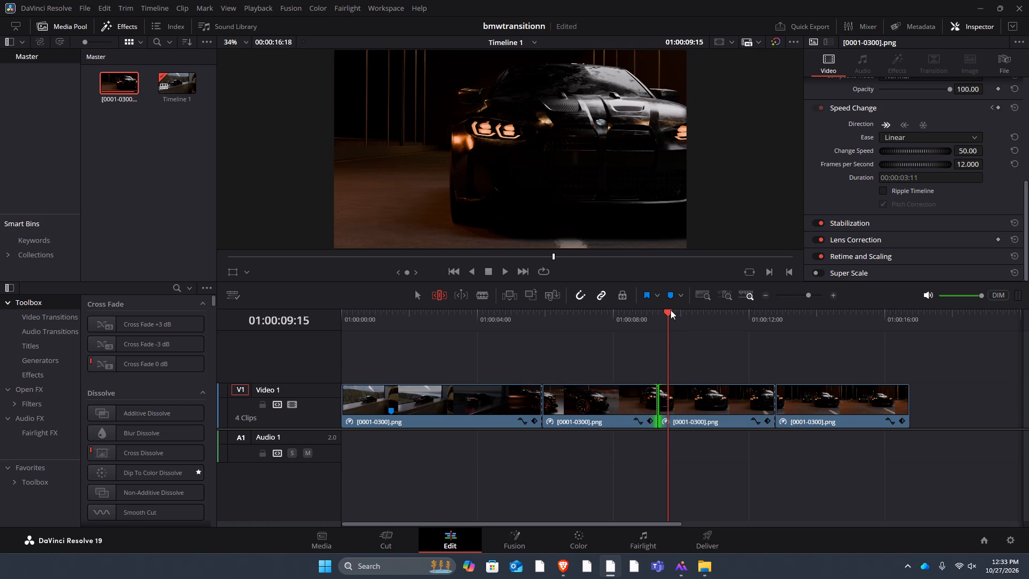
pyautogui.moveTo(666, 309); pyautogui.dragTo(642, 308)
pyautogui.press('space')
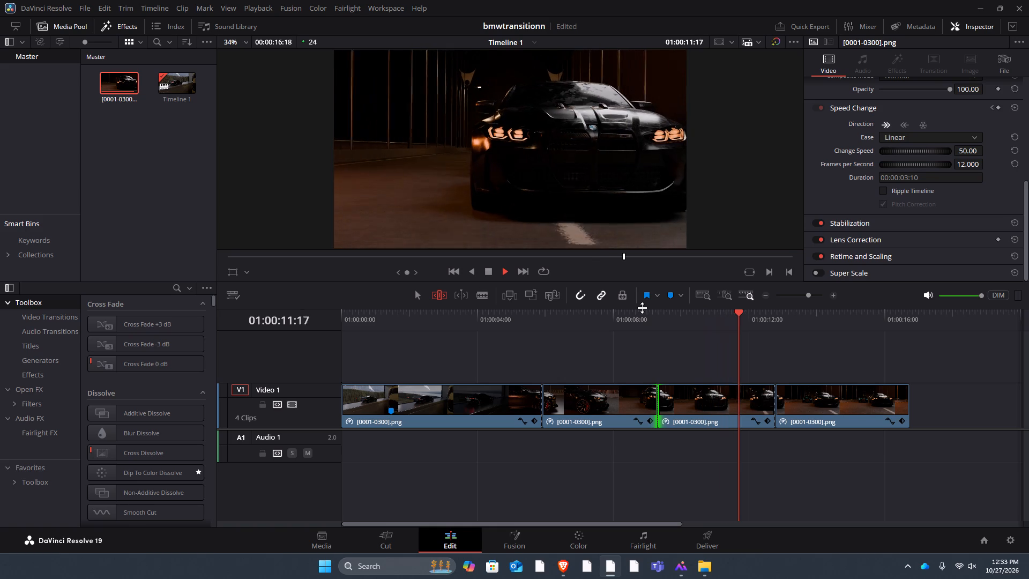
pyautogui.press('space')
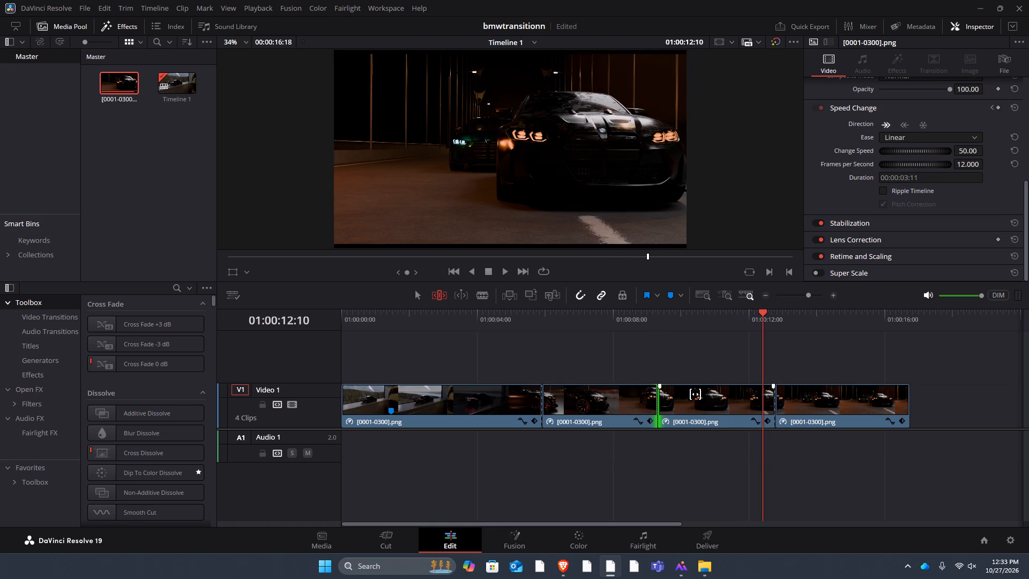
# Show the Retime Controls on the third Video 1 clip.
pyautogui.click(695, 394)
pyautogui.click(695, 394)
pyautogui.doubleClick(695, 394)
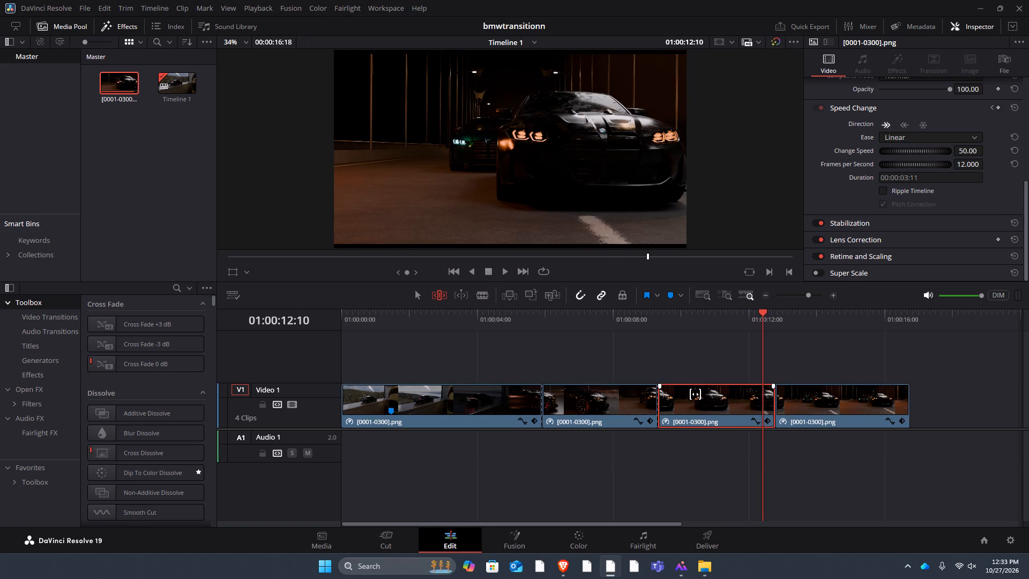
pyautogui.rightClick(695, 394)
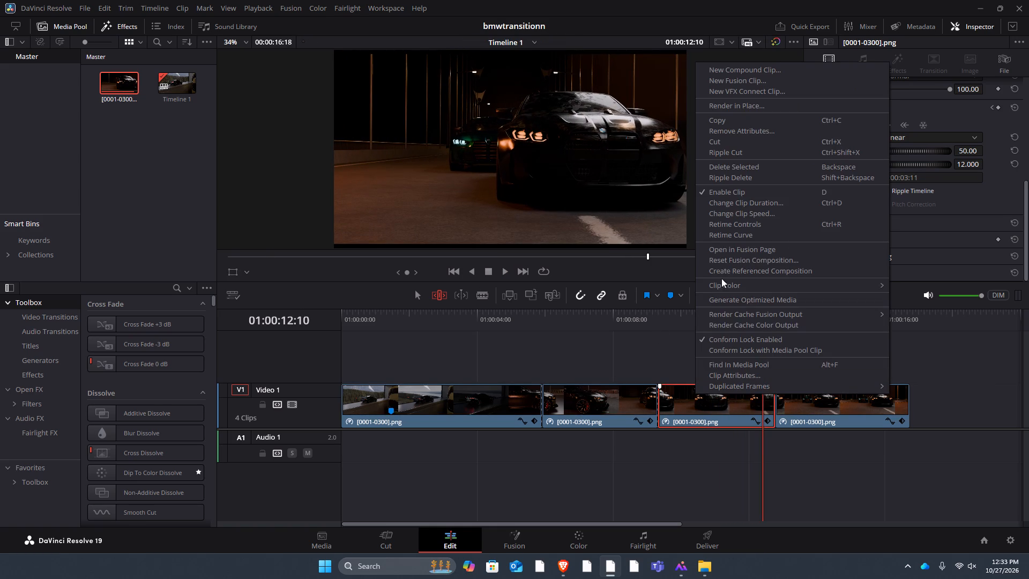
pyautogui.click(726, 224)
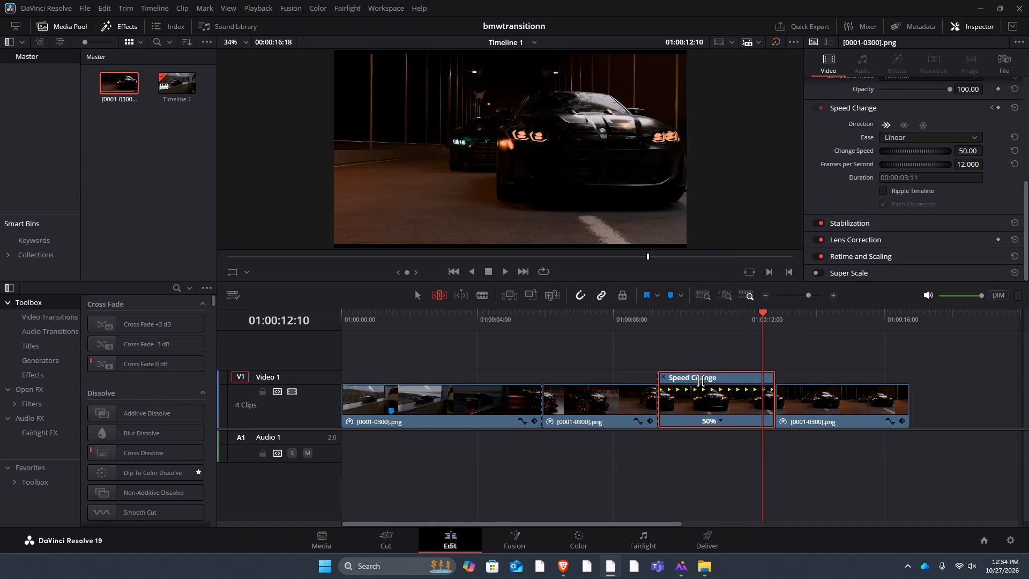
# Lower the third clip's Change Speed to 33.00 and play it back from its start.
pyautogui.click(969, 151)
pyautogui.moveTo(968, 151); pyautogui.dragTo(963, 151)
pyautogui.moveTo(963, 151); pyautogui.dragTo(959, 151)
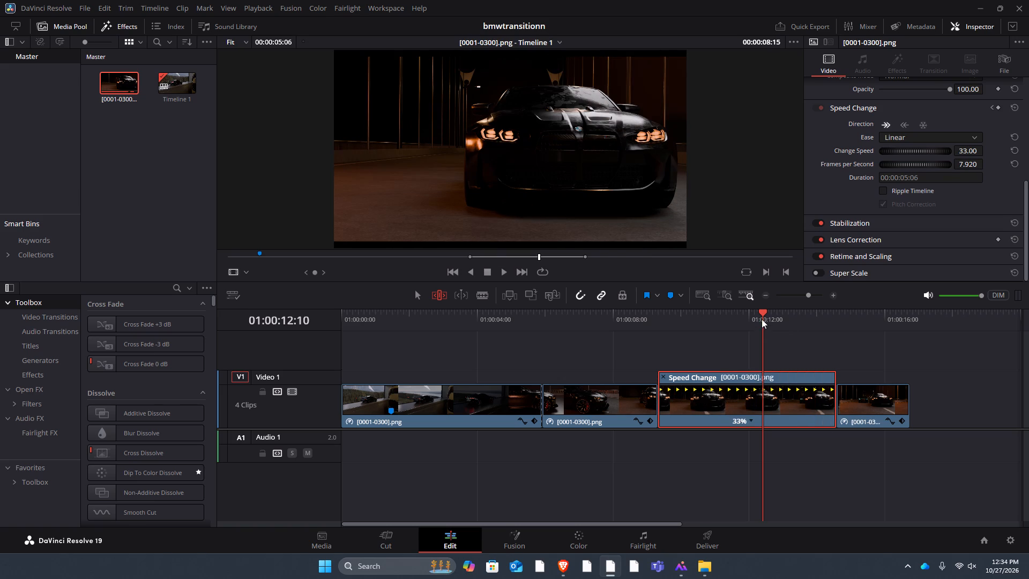
pyautogui.moveTo(762, 312); pyautogui.dragTo(663, 317)
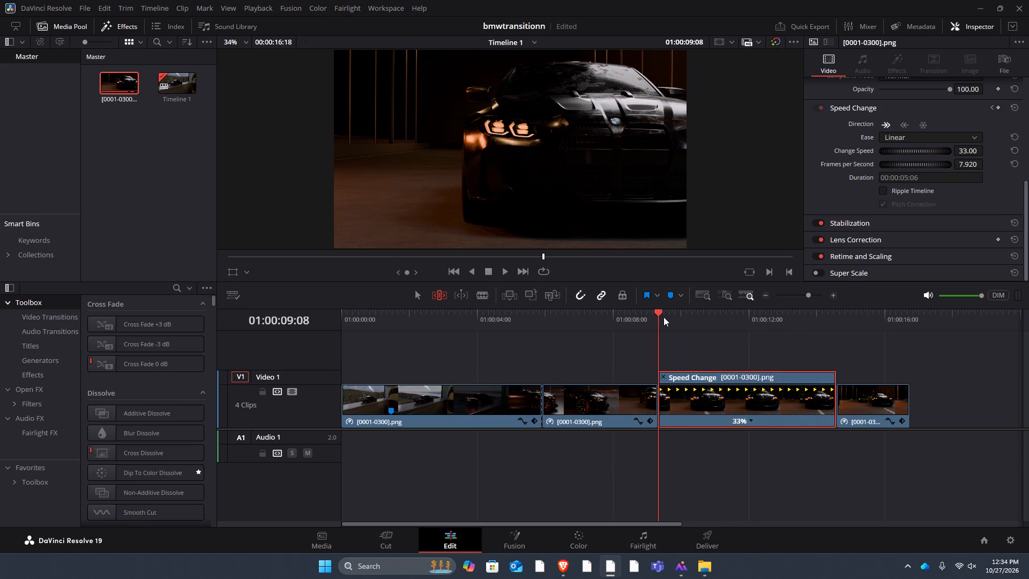
pyautogui.press('space')
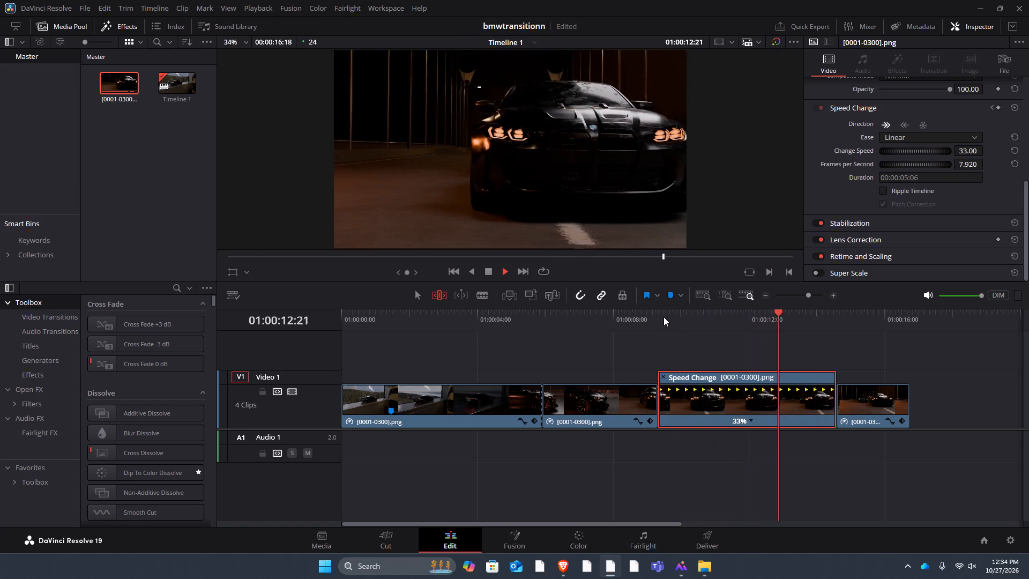
pyautogui.press('space')
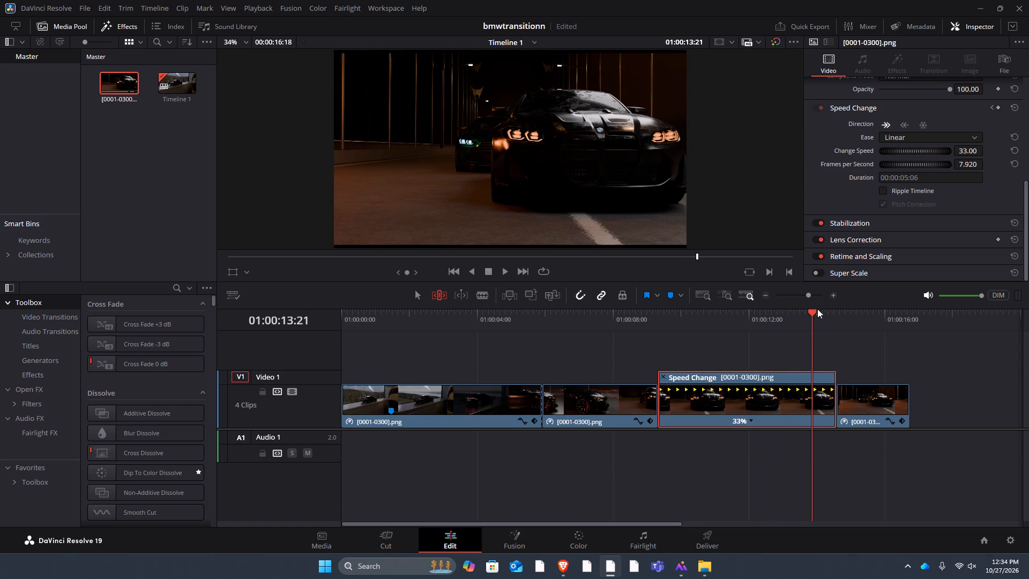
# Play the edited sequence from the timeline's start through the slowed third clip.
pyautogui.click(842, 404)
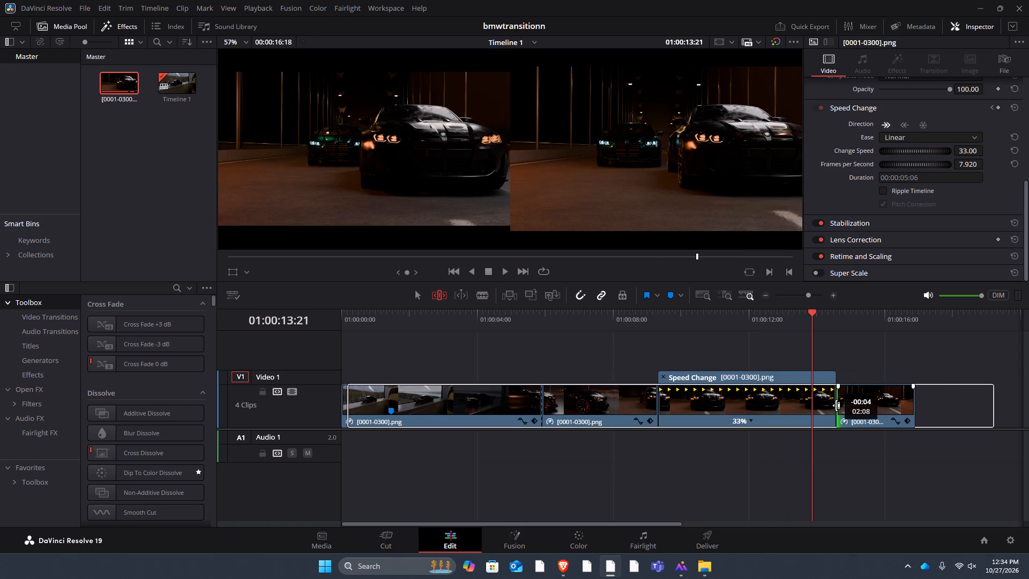
pyautogui.moveTo(812, 311); pyautogui.dragTo(334, 308)
pyautogui.press('space')
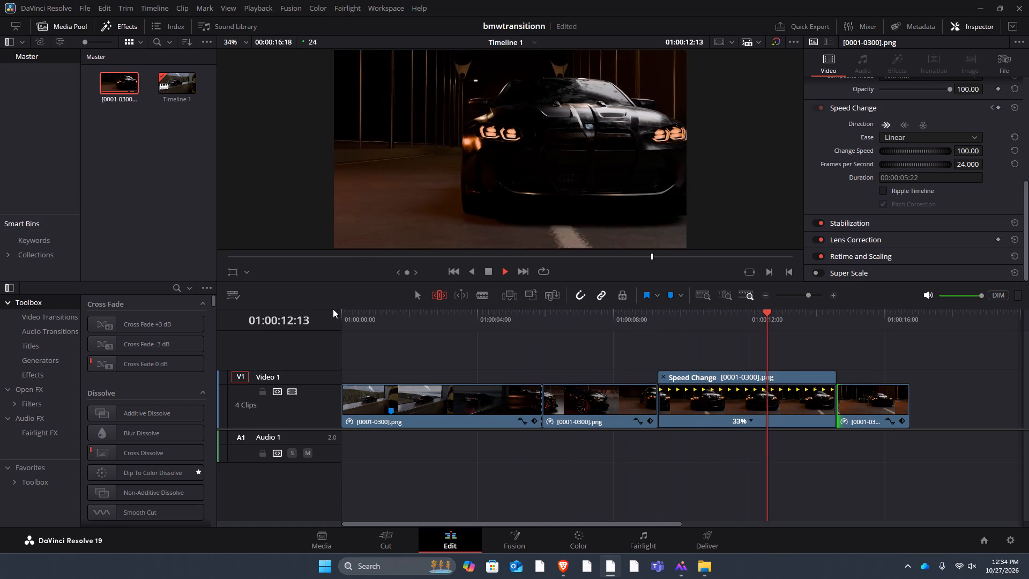
pyautogui.press('space')
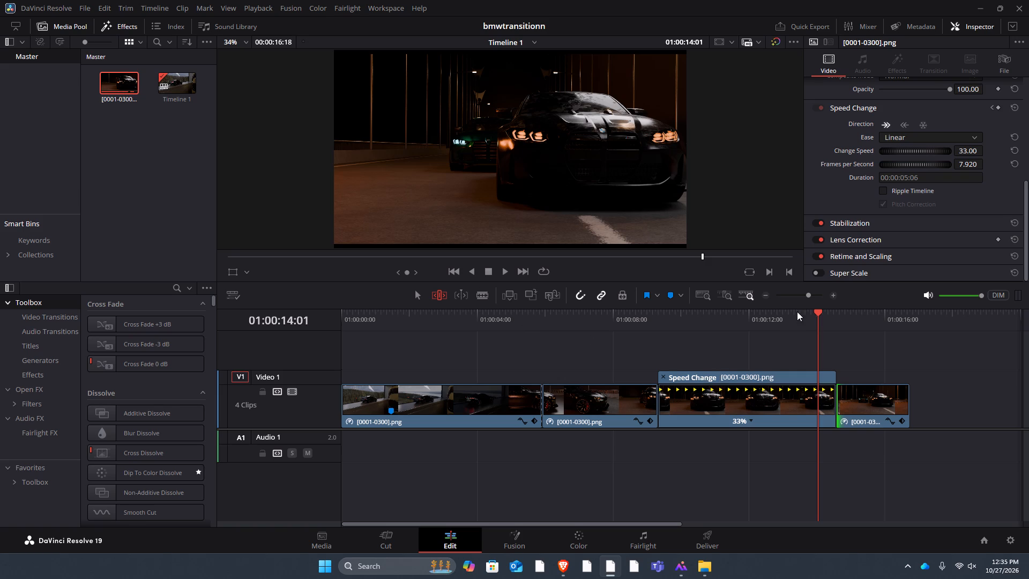
# Ripple-extend the second clip's start with earlier footage until the timeline lasts 00:00:18:10, and play it back from the timeline's start.
pyautogui.moveTo(816, 314); pyautogui.dragTo(650, 318)
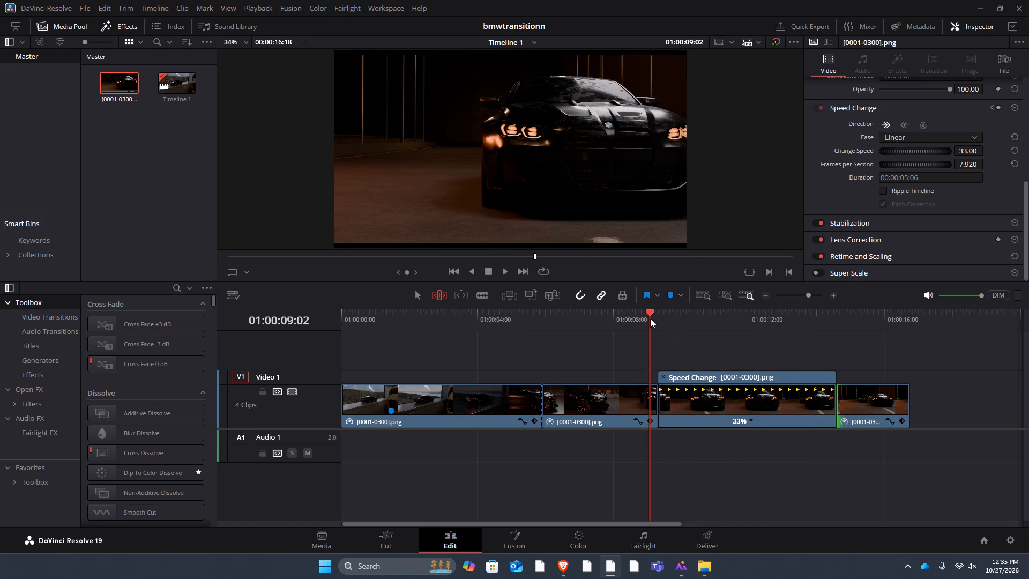
pyautogui.moveTo(650, 318); pyautogui.dragTo(656, 318)
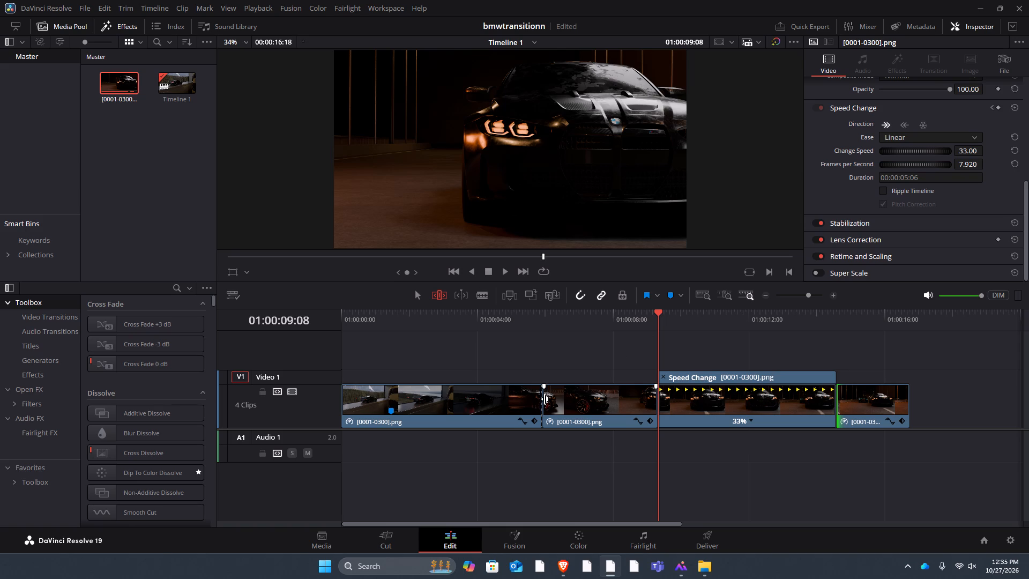
pyautogui.moveTo(545, 399); pyautogui.dragTo(513, 397)
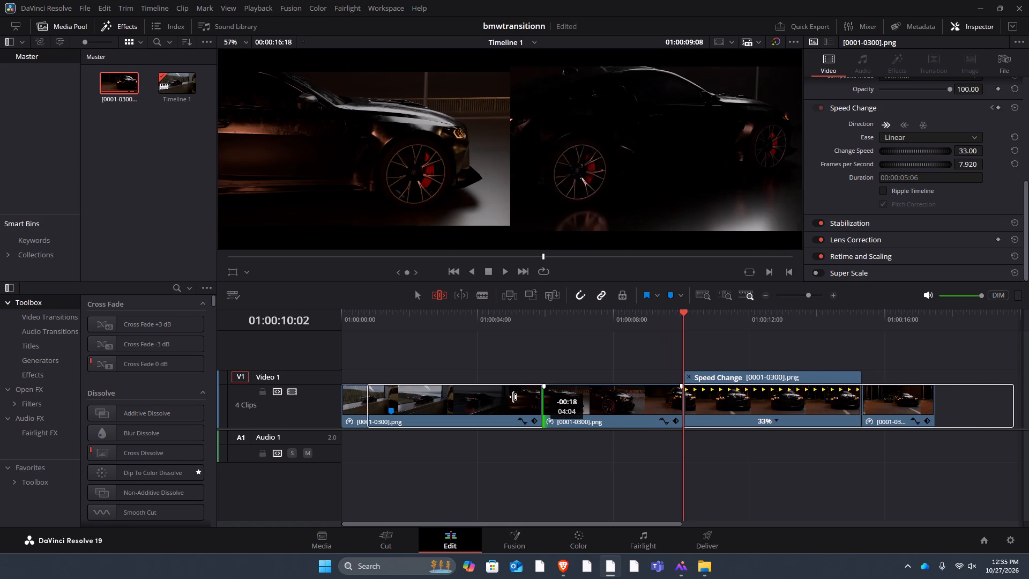
pyautogui.moveTo(513, 397); pyautogui.dragTo(488, 397)
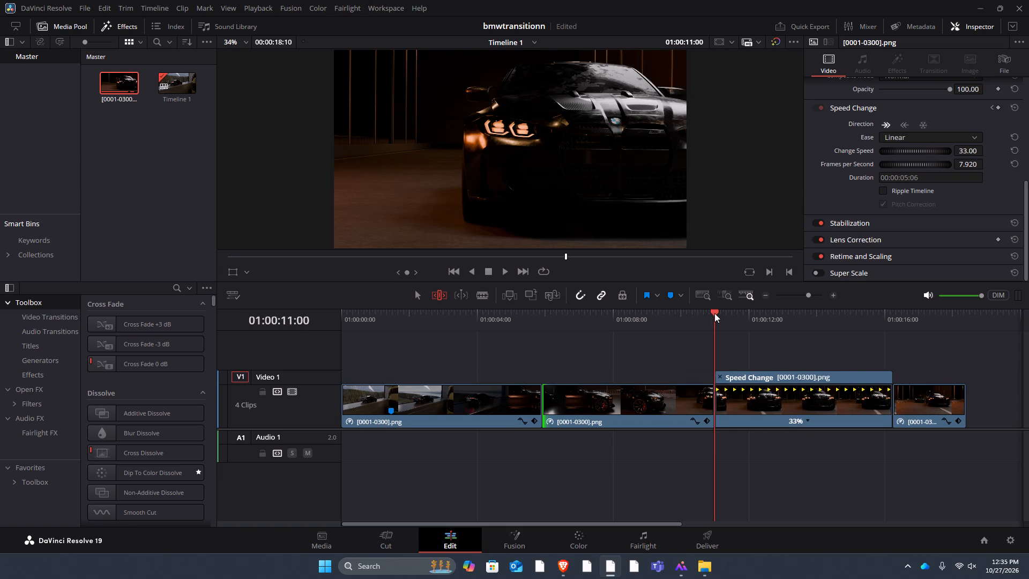
pyautogui.moveTo(714, 313); pyautogui.dragTo(329, 326)
pyautogui.press('space')
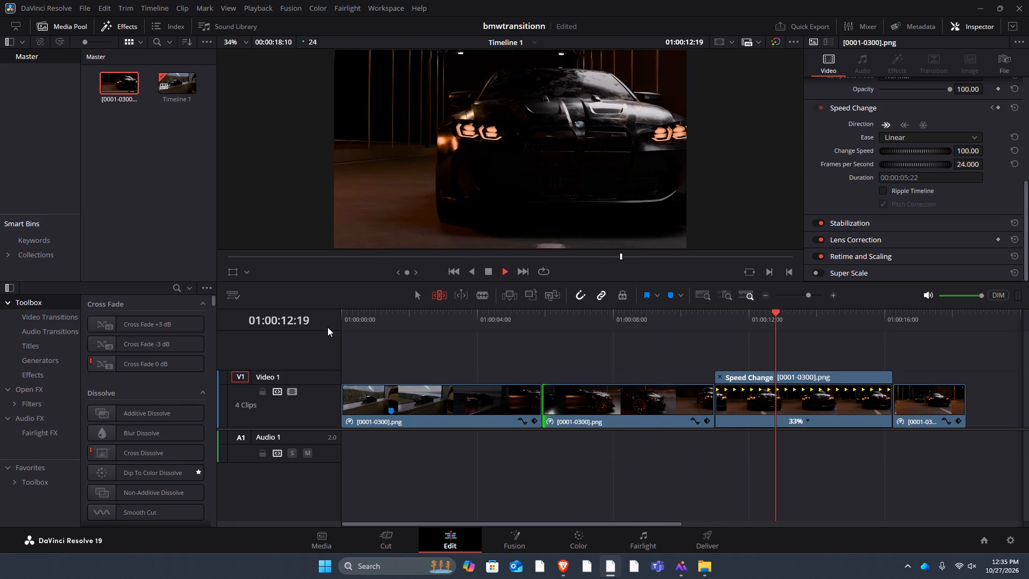
pyautogui.press('space')
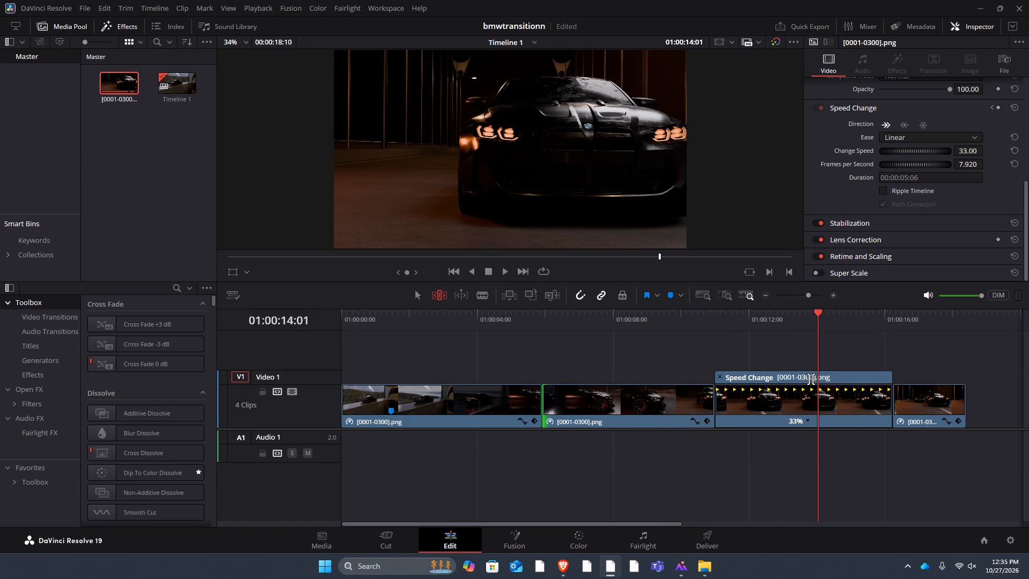
# Set the third clip's Change Speed to 19.00 and play it back from its start.
pyautogui.click(783, 377)
pyautogui.click(783, 377)
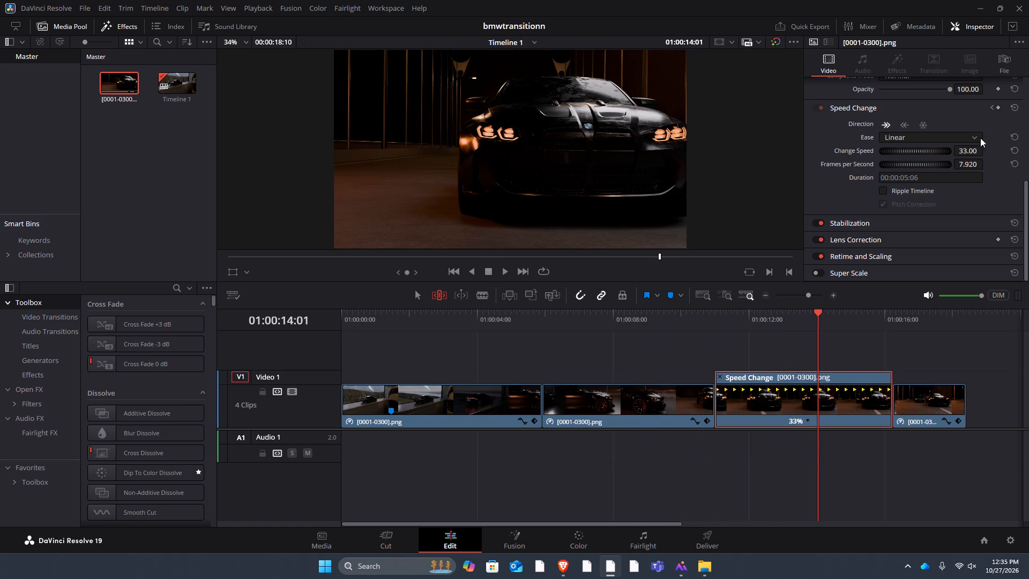
pyautogui.moveTo(966, 150); pyautogui.dragTo(954, 154)
pyautogui.moveTo(954, 154); pyautogui.dragTo(958, 154)
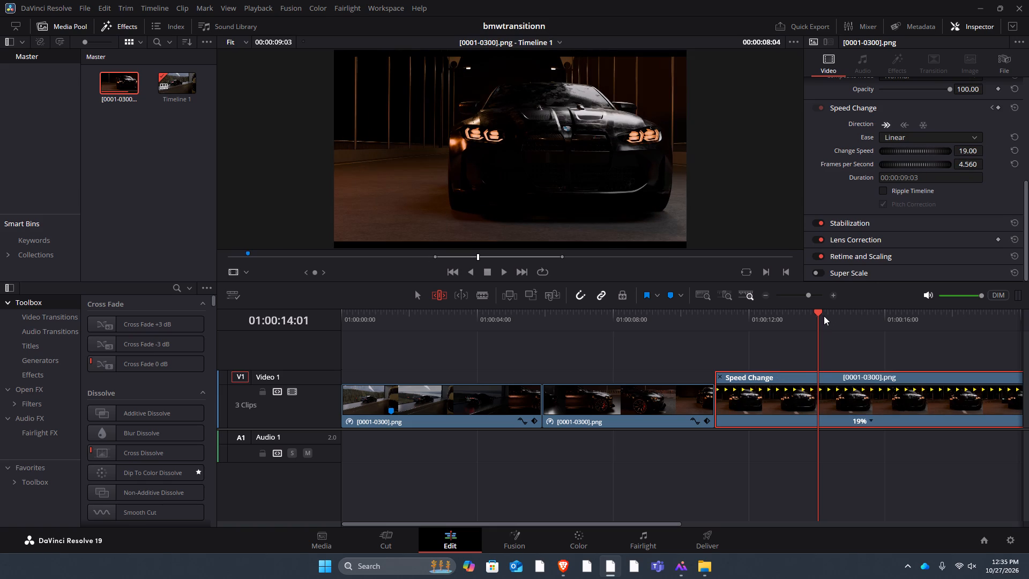
pyautogui.moveTo(814, 311); pyautogui.dragTo(715, 319)
pyautogui.press('space')
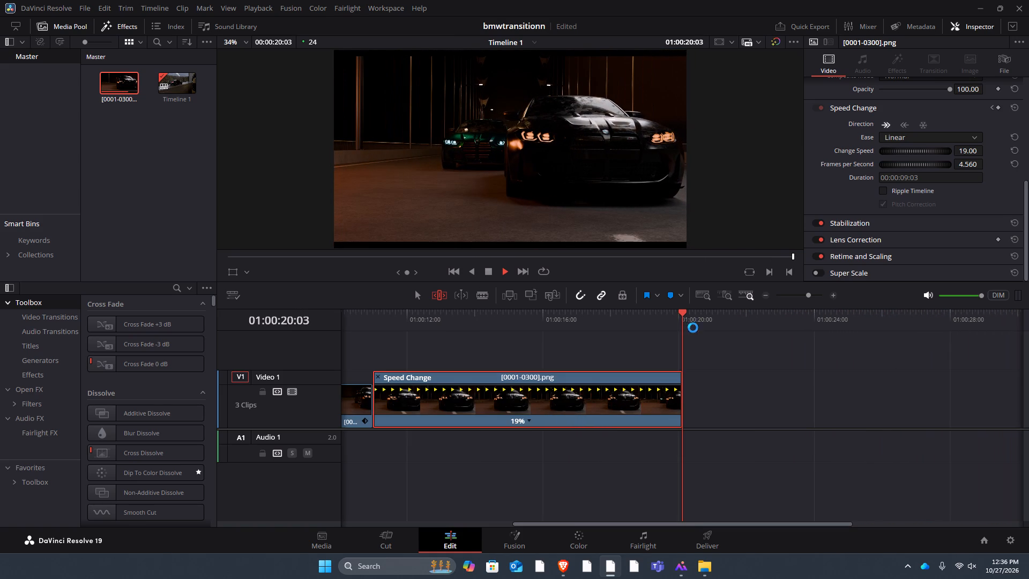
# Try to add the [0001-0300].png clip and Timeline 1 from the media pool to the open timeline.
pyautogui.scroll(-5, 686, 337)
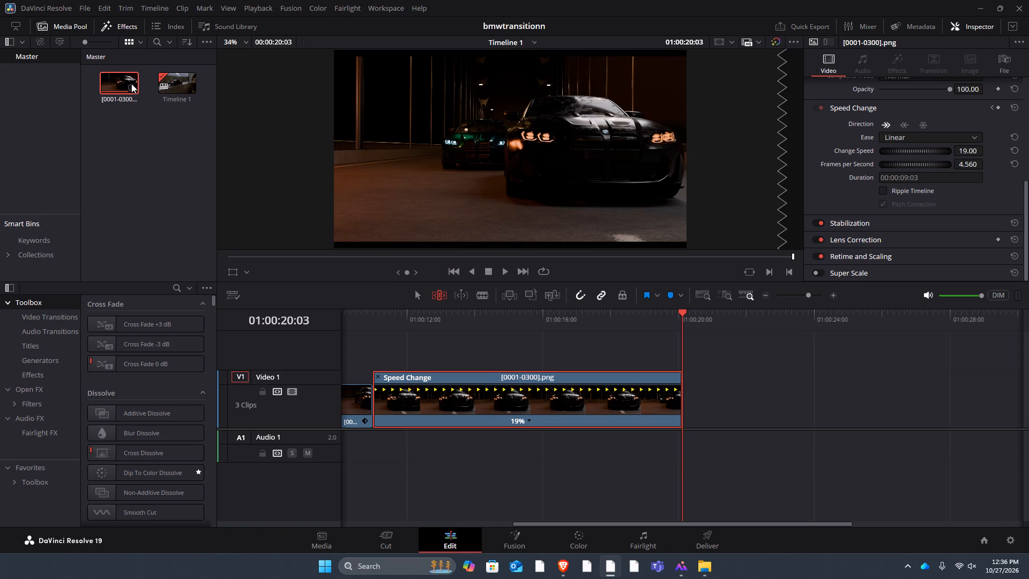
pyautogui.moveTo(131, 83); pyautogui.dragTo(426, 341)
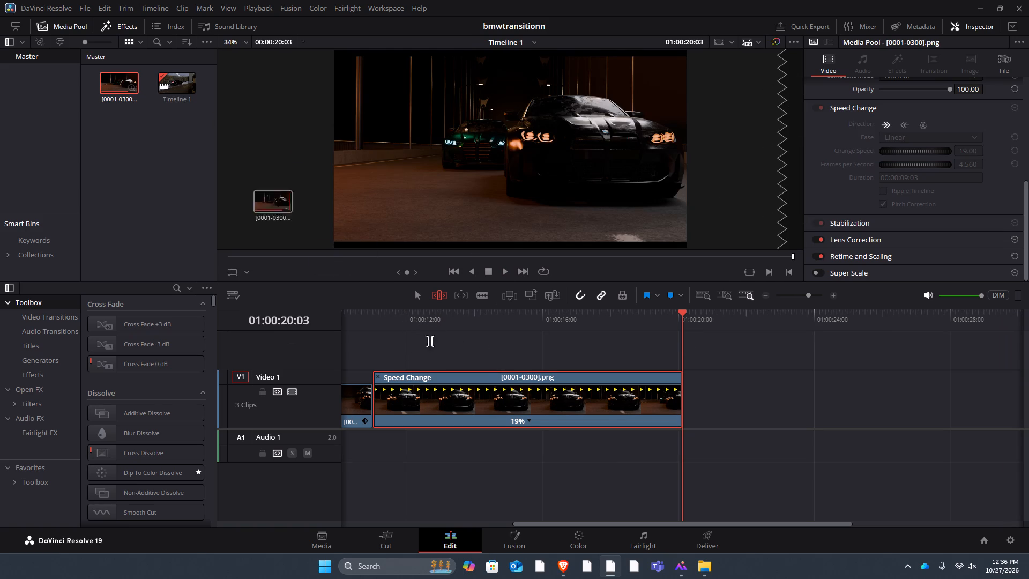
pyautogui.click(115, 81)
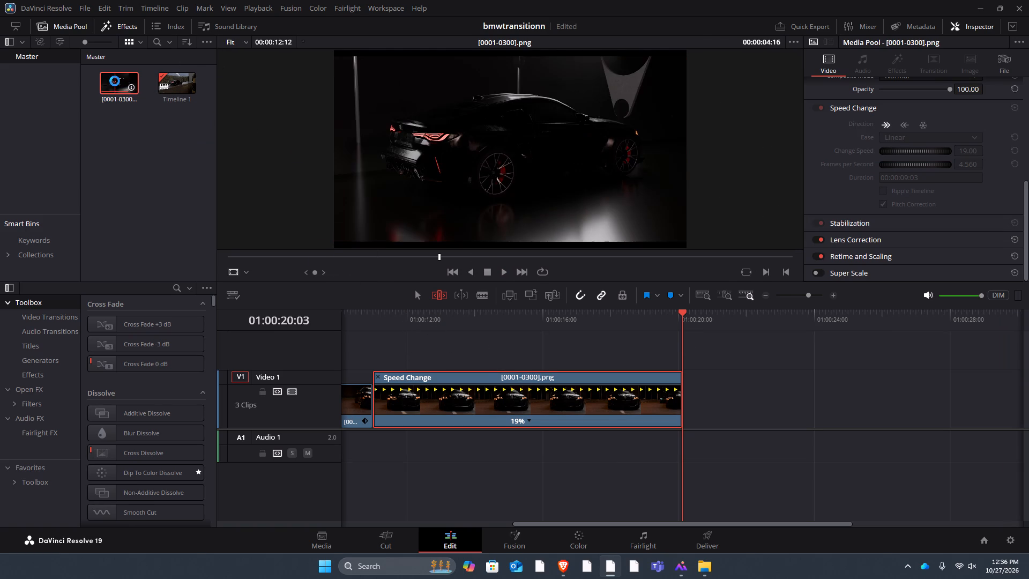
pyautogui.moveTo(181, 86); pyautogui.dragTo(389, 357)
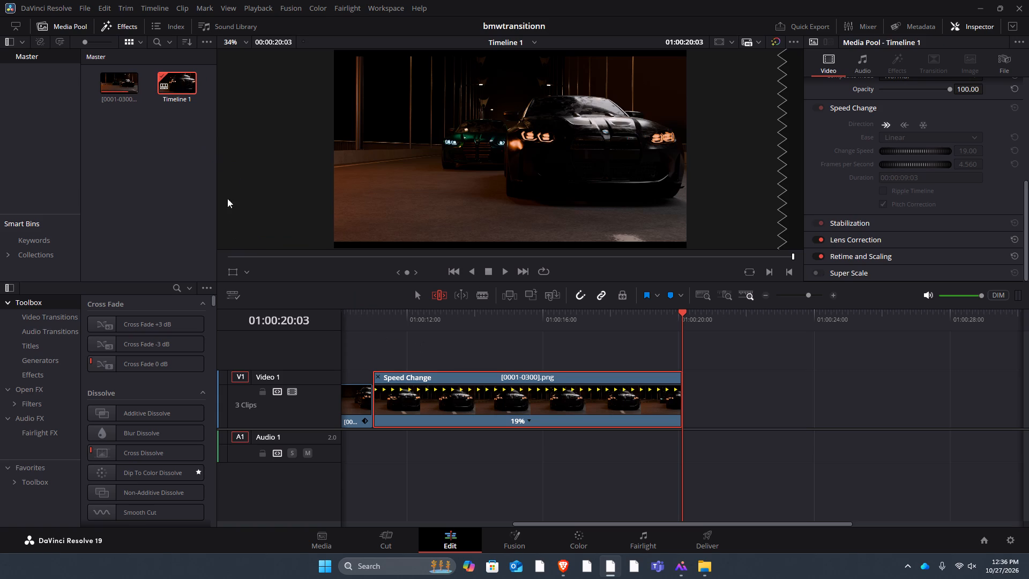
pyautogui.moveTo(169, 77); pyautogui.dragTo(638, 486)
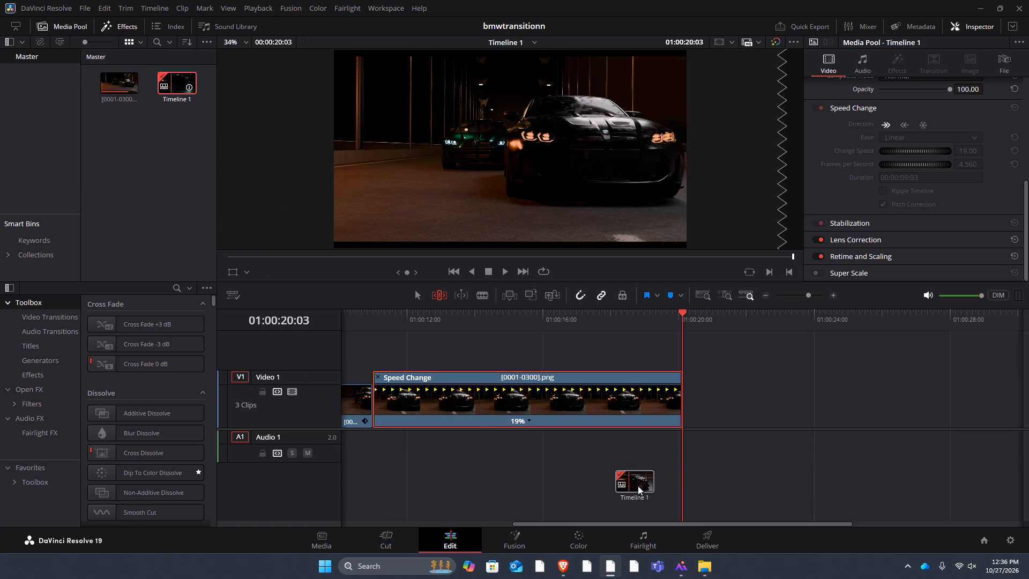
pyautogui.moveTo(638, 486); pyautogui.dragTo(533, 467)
# Slip the third clip's source footage back to the beginning of the image sequence, and play it from the timeline's start.
pyautogui.scroll(-6, 474, 427)
pyautogui.scroll(4, 474, 426)
pyautogui.moveTo(509, 402); pyautogui.dragTo(556, 405)
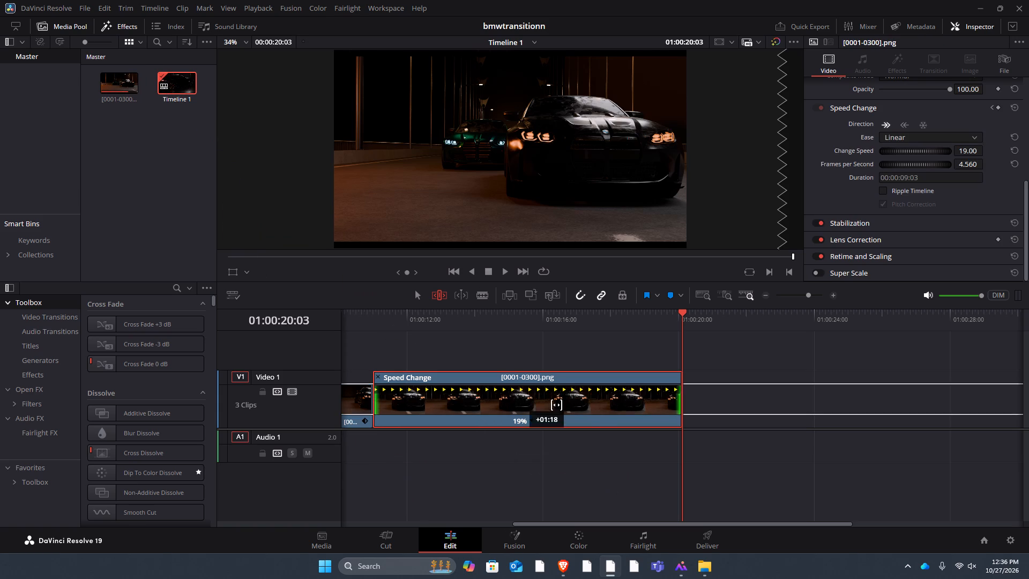
pyautogui.moveTo(556, 405); pyautogui.dragTo(0, 336)
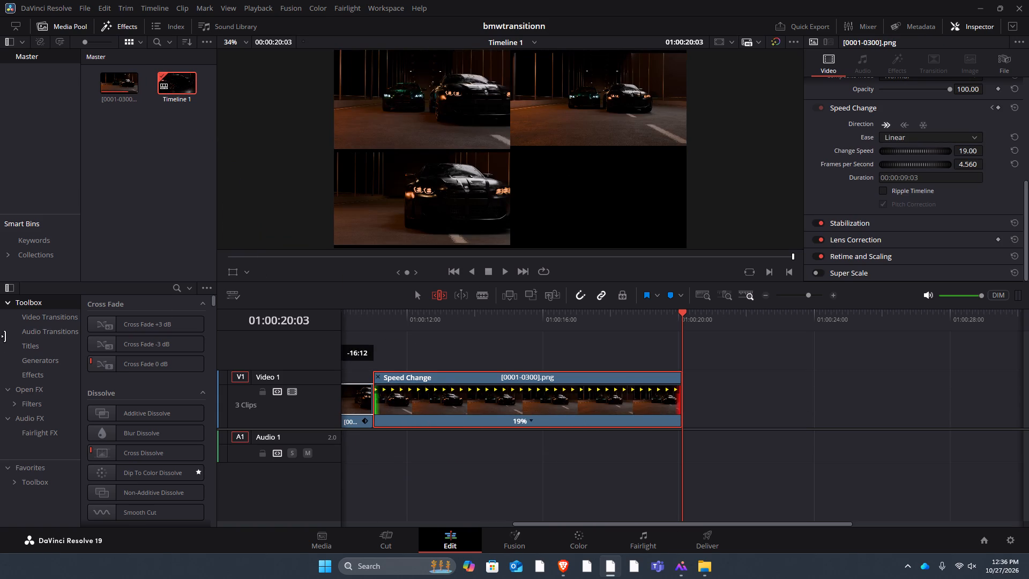
pyautogui.moveTo(0, 336); pyautogui.dragTo(925, 358)
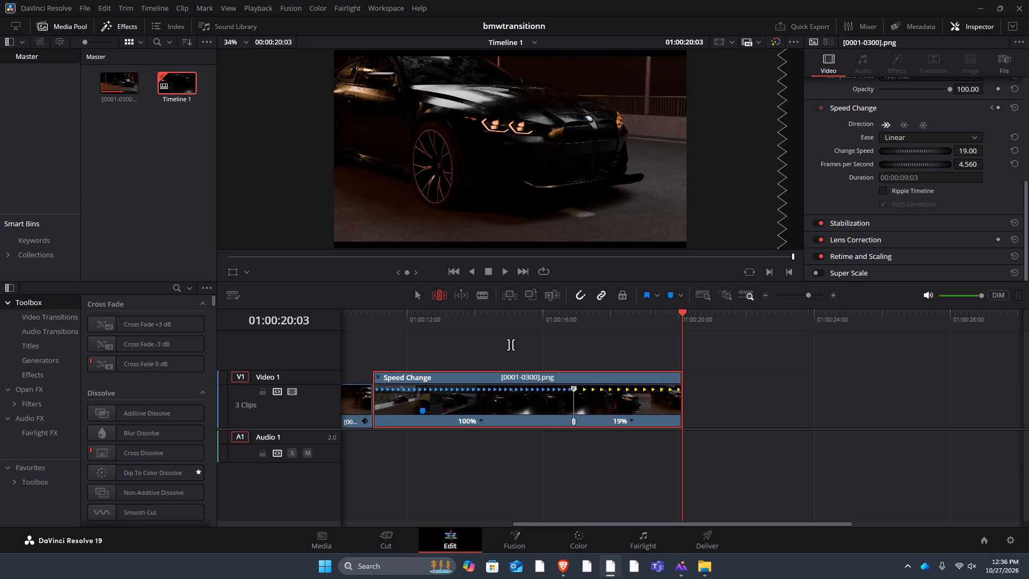